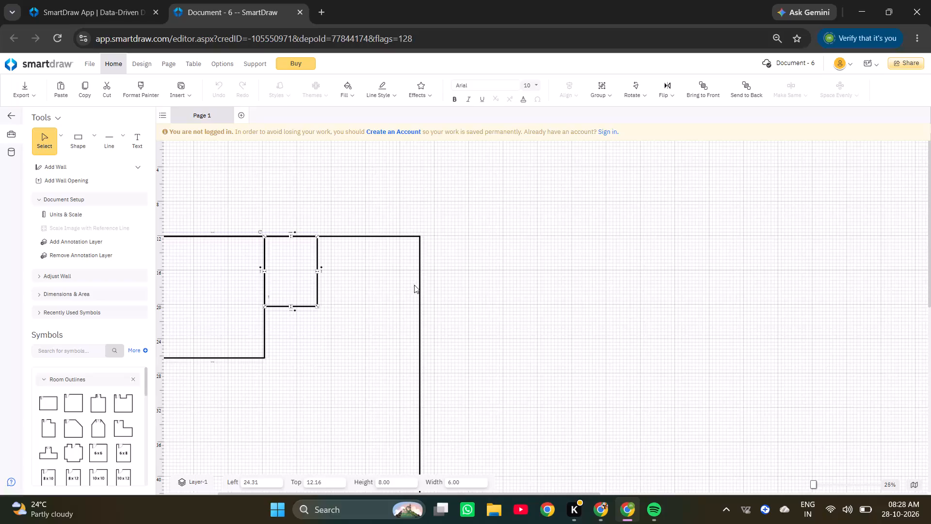
Move the large house outline, together with the two rooms inside it, to about left 26.39, top 11.47.
click(338, 236)
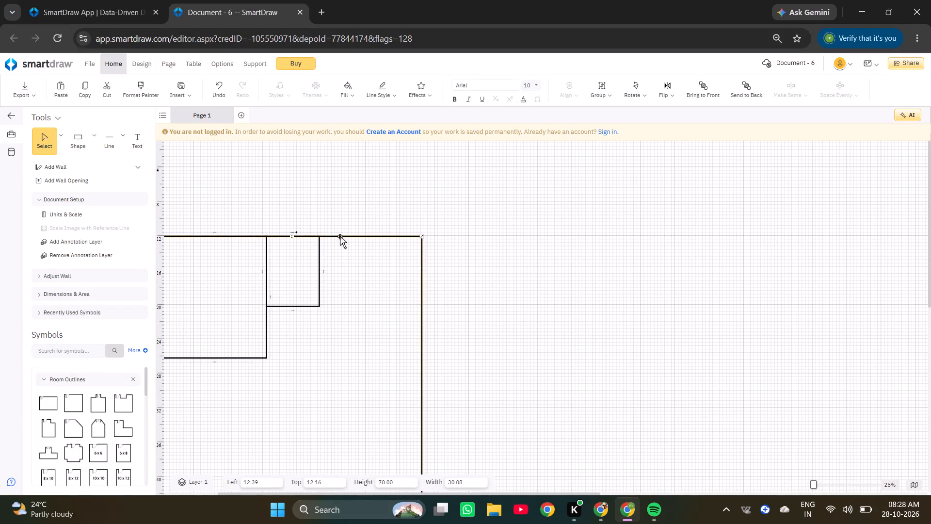
drag(340, 236, 460, 230)
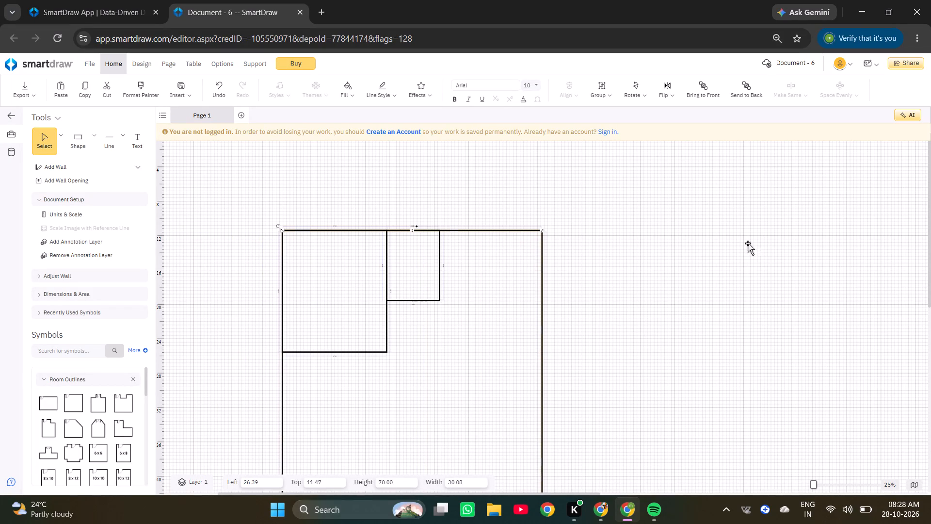
Move the reference floor plan image closer to the drawn outline, to about left 64.16, top 12.07.
ctrl+scroll(755, 245, down, 8)
scroll(442, 326, down, 2)
scroll(386, 311, down, 5)
scroll(389, 306, up, 6)
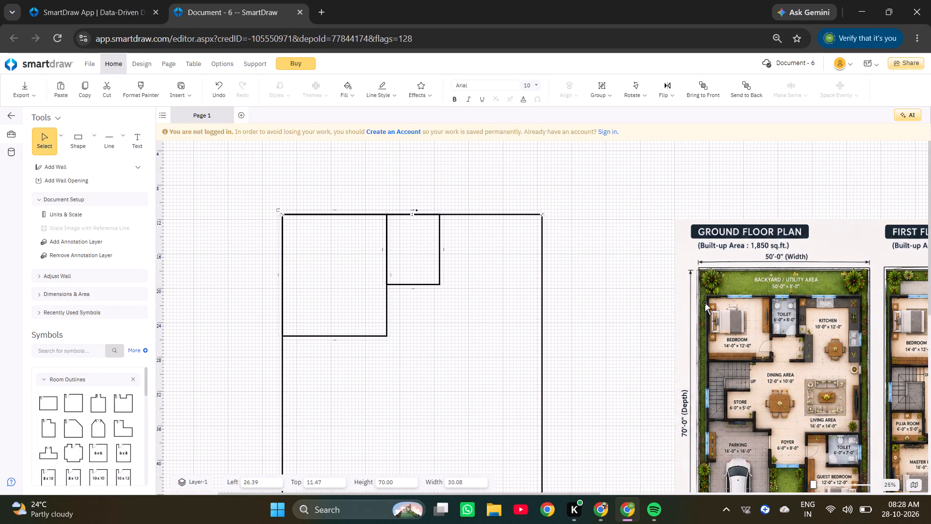
drag(790, 293, 722, 295)
Search the symbol library for "stair" and add the L-shaped stairs symbol to the drawing.
ctrl+scroll(706, 295, up, 3)
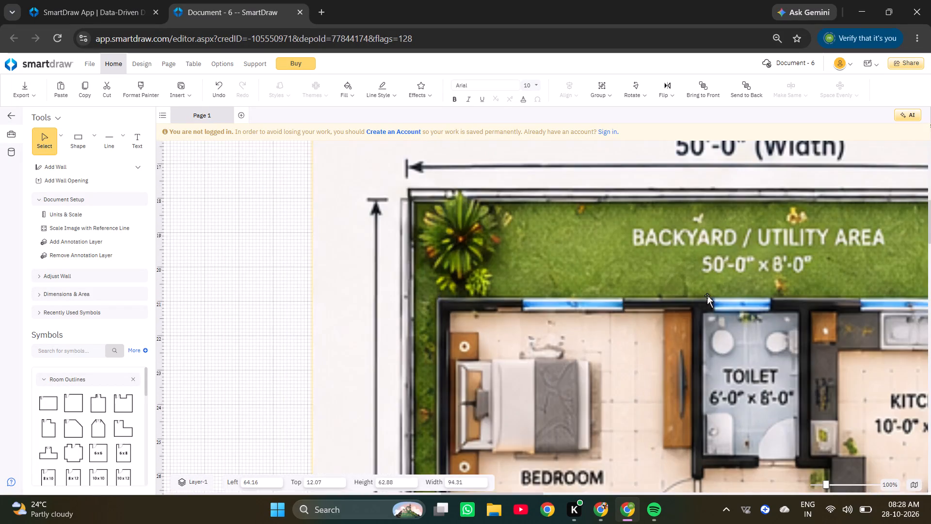
ctrl+scroll(707, 296, down, 7)
scroll(689, 388, down, 2)
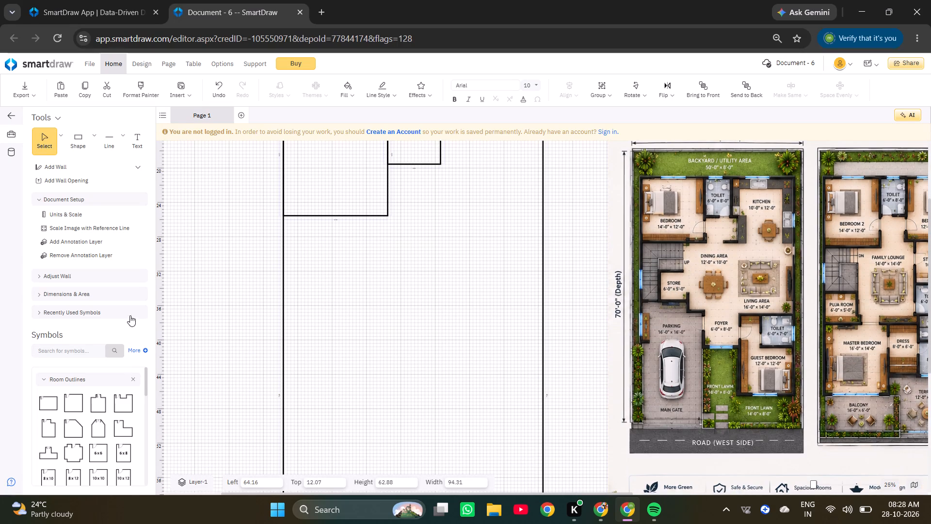
scroll(84, 431, down, 1)
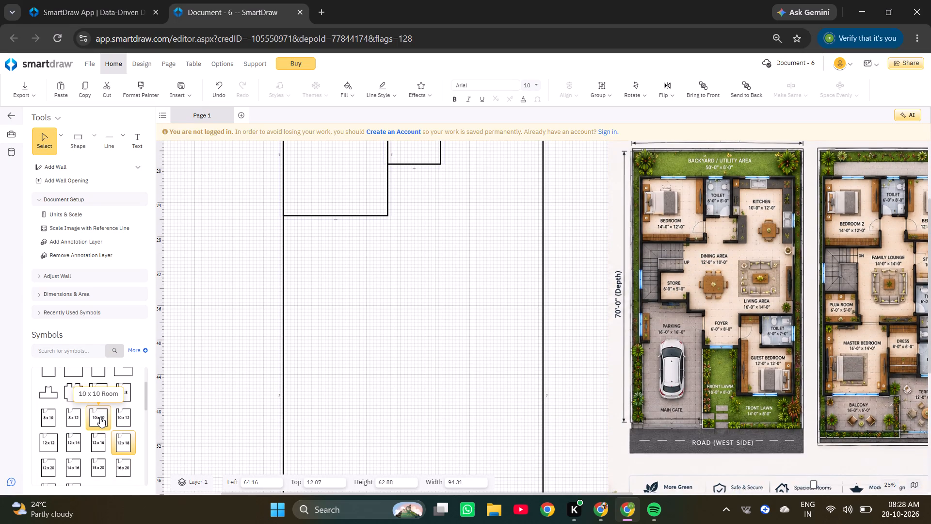
scroll(674, 260, up, 3)
scroll(674, 259, down, 3)
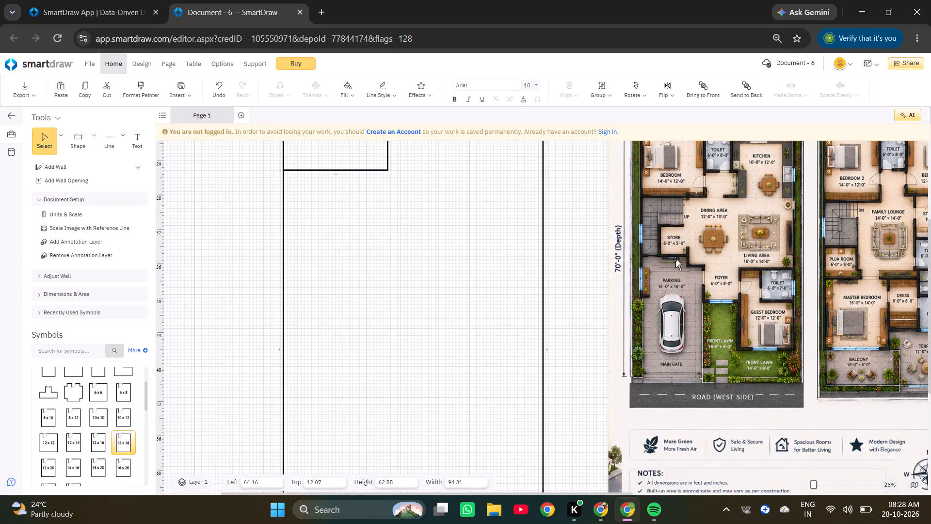
scroll(675, 259, up, 2)
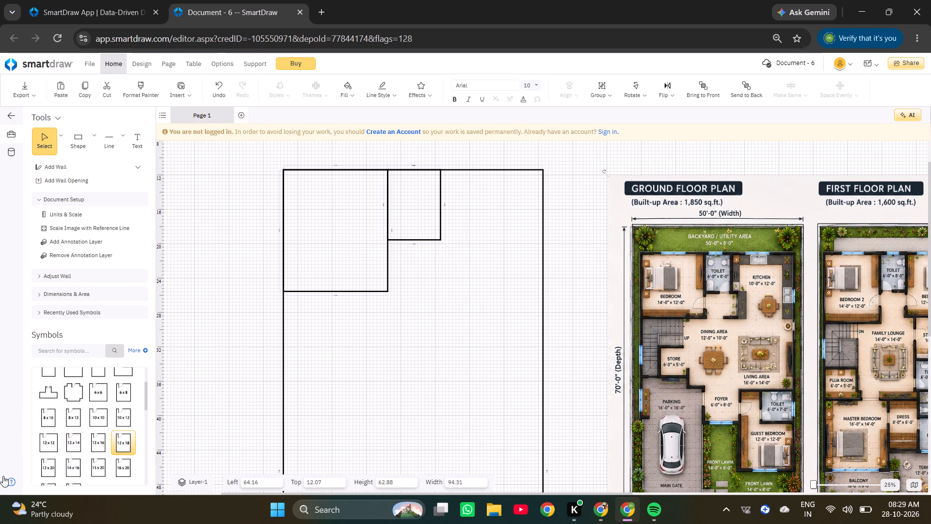
click(83, 354)
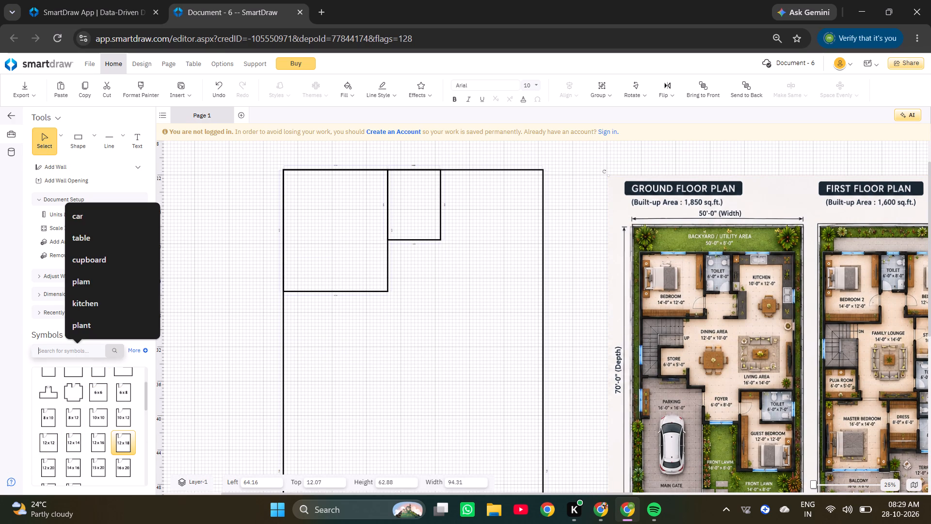
text(stair)
key(Return)
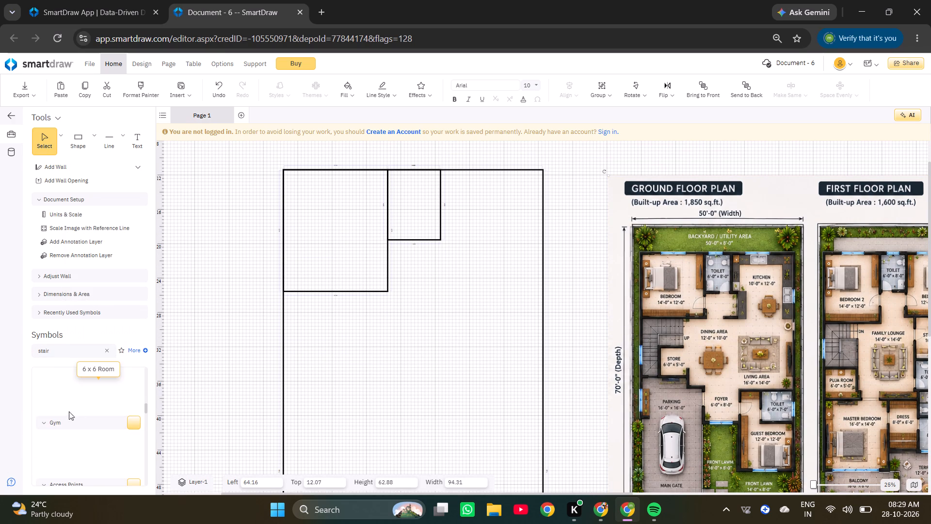
scroll(62, 424, down, 4)
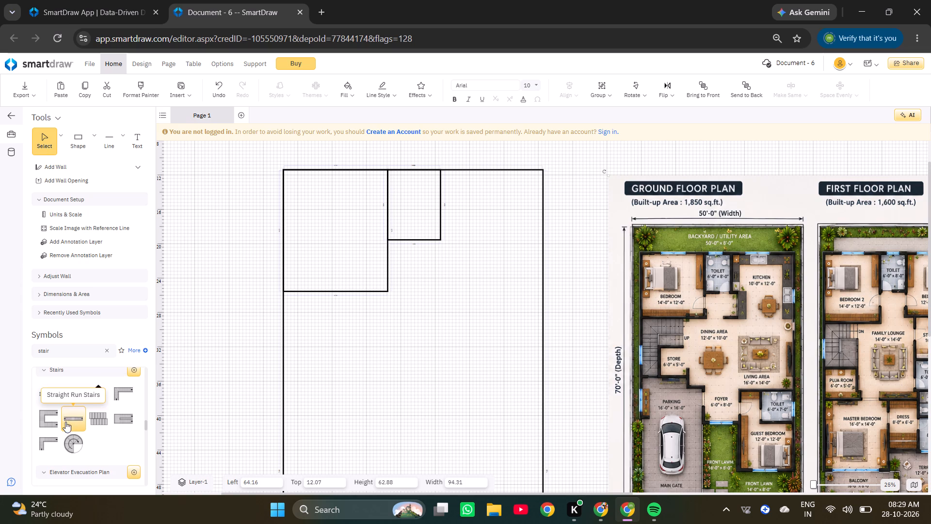
double_click(48, 441)
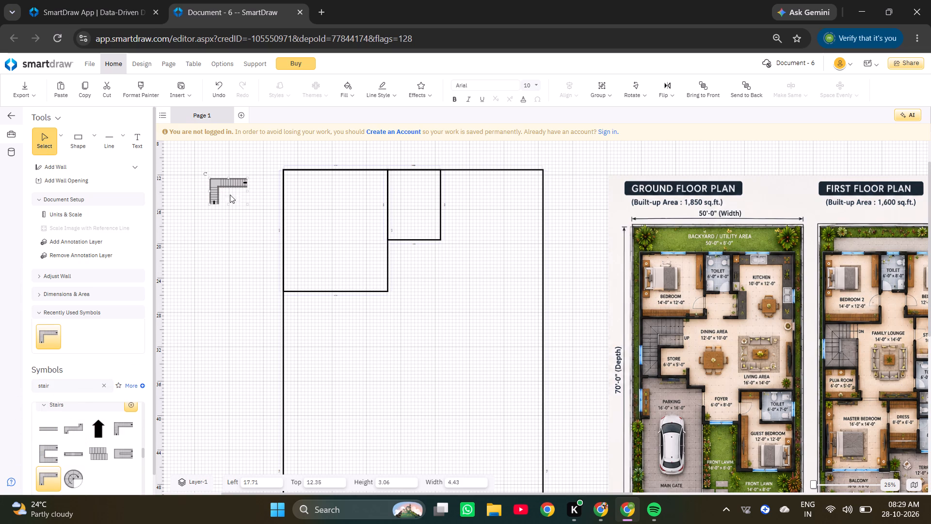
Place the stairs directly below the bedroom, in the corner with the outer wall, at about left 26.39, top 25.64.
drag(232, 188, 305, 304)
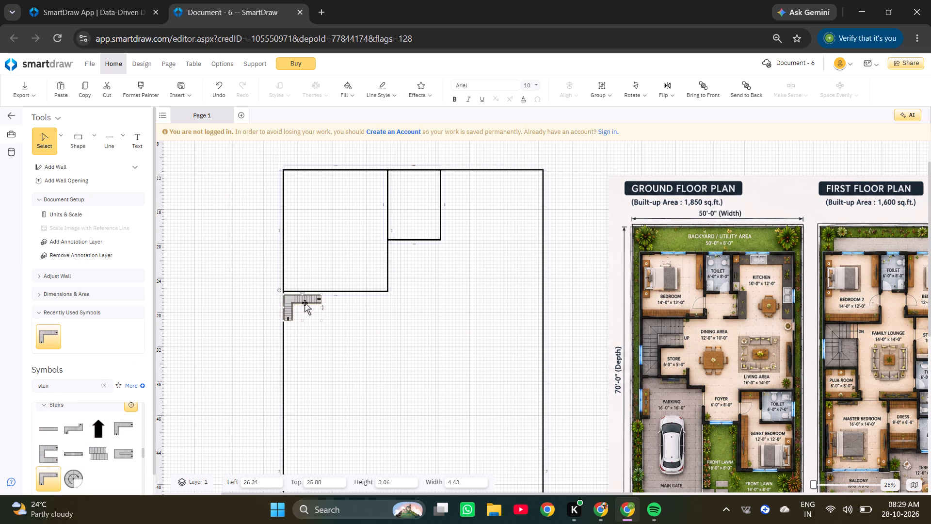
ctrl+scroll(305, 303, up, 4)
drag(256, 292, 257, 285)
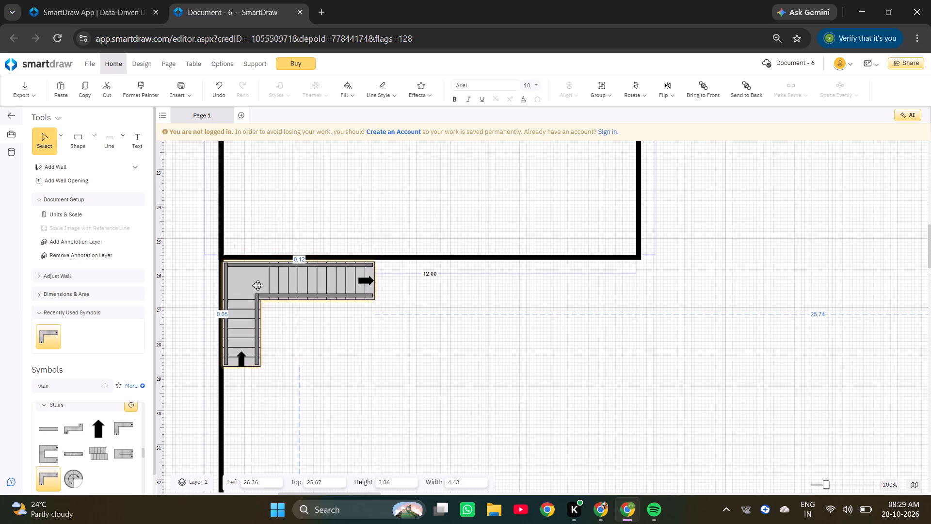
drag(257, 285, 259, 284)
Set the height of the L-shaped stairs to 9.06.
ctrl+scroll(619, 325, down, 6)
ctrl+scroll(773, 381, up, 2)
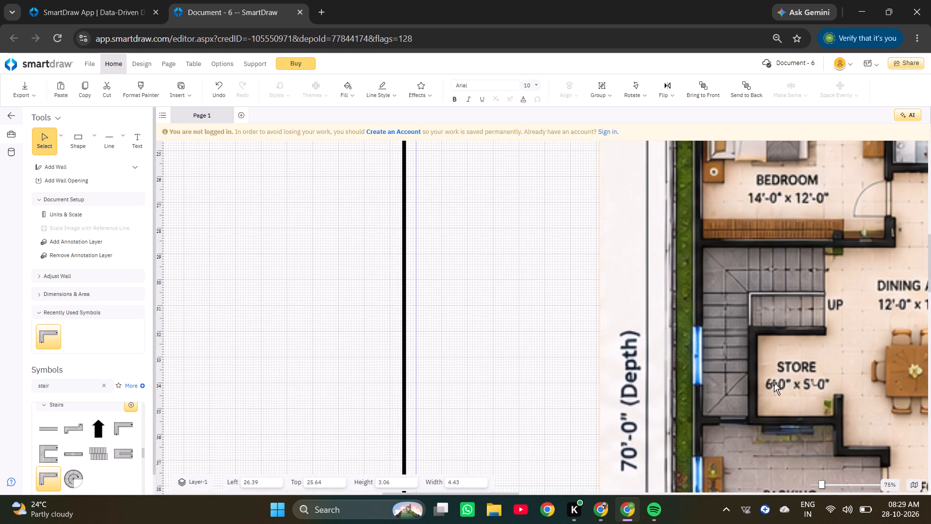
ctrl+scroll(777, 382, down, 7)
ctrl+scroll(388, 335, up, 4)
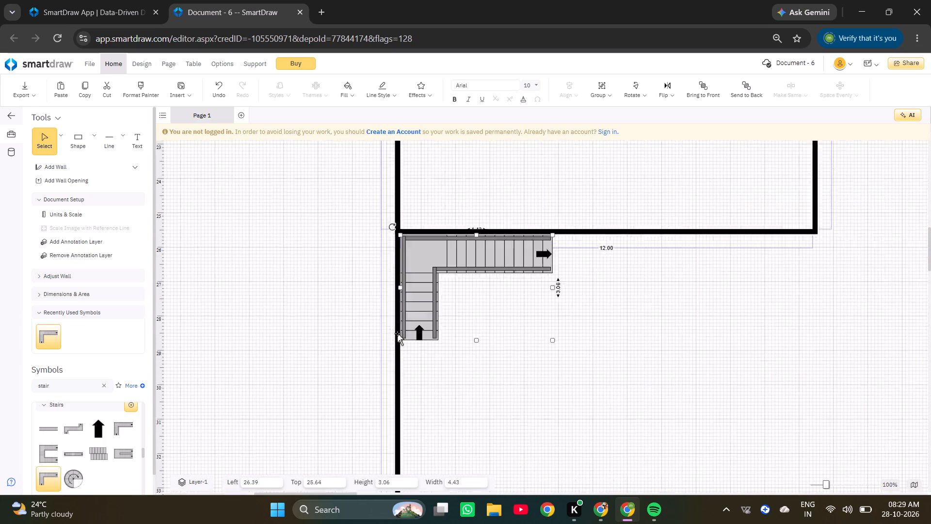
ctrl+scroll(616, 278, up, 4)
click(585, 280)
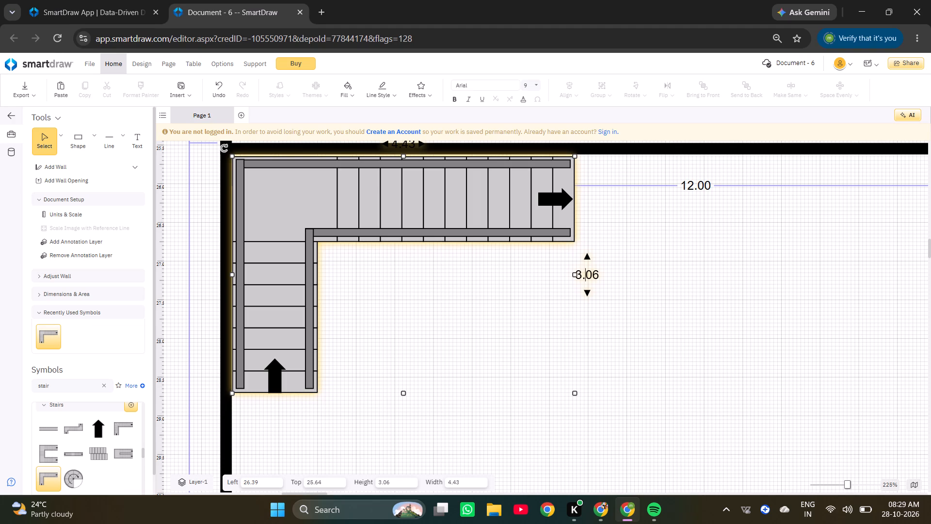
click(584, 274)
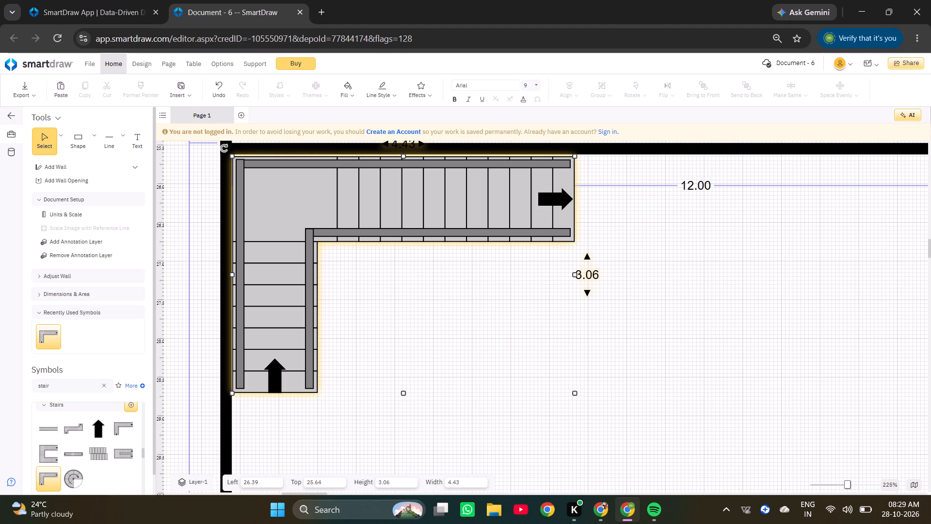
click(579, 273)
key(BackSpace)
key(9)
key(Return)
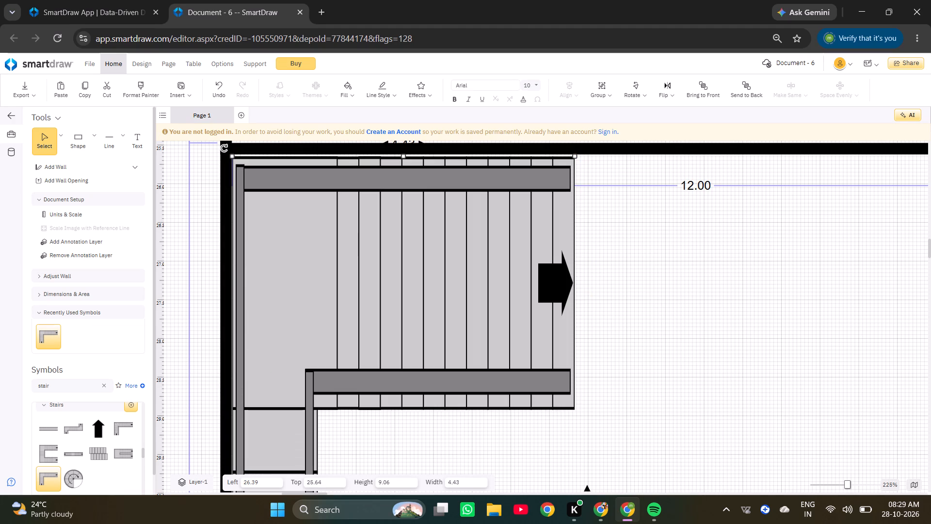
Set the width of the L-shaped stairs to 12.
scroll(704, 342, down, 6)
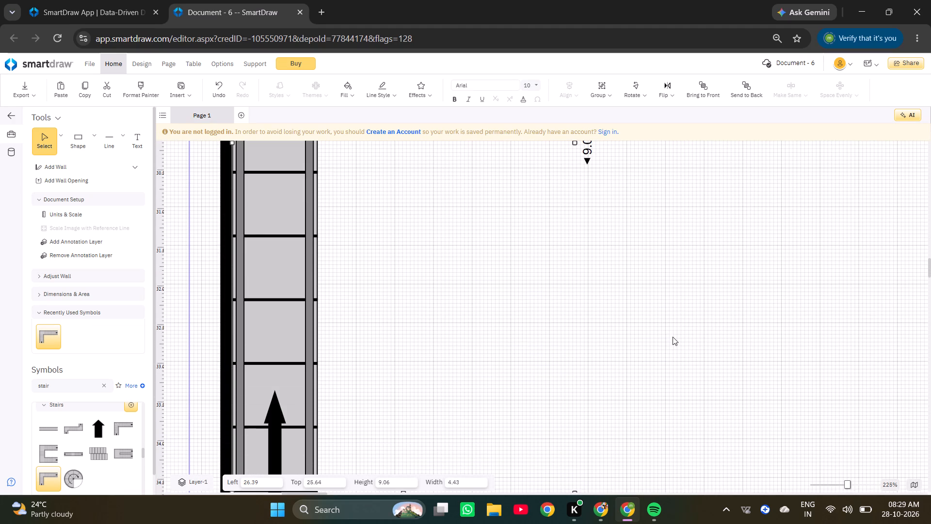
scroll(673, 337, up, 3)
ctrl+scroll(665, 337, down, 7)
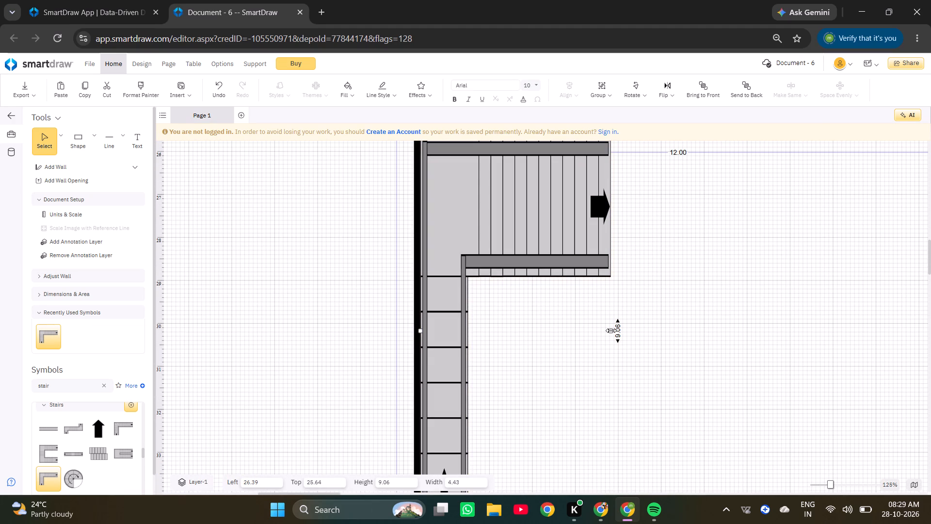
scroll(606, 334, down, 5)
ctrl+scroll(518, 232, up, 8)
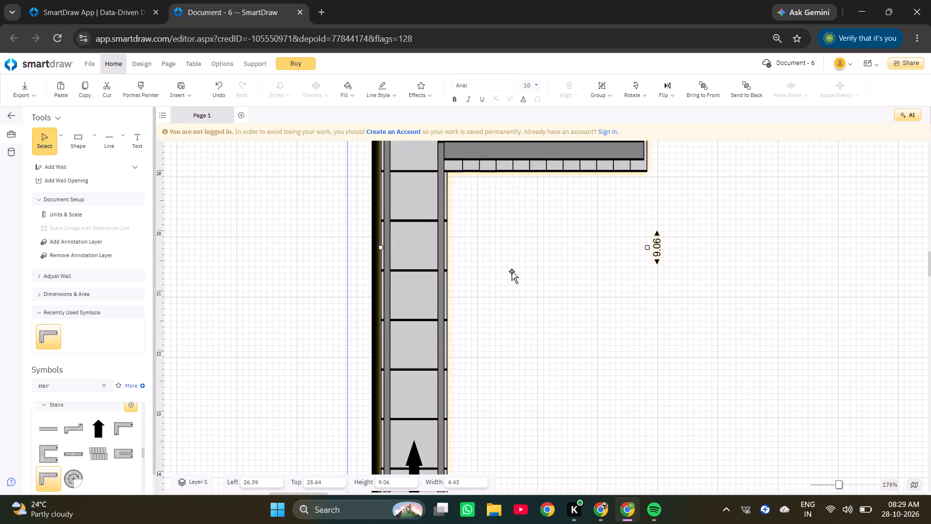
scroll(512, 271, up, 6)
ctrl+scroll(520, 339, up, 6)
click(501, 323)
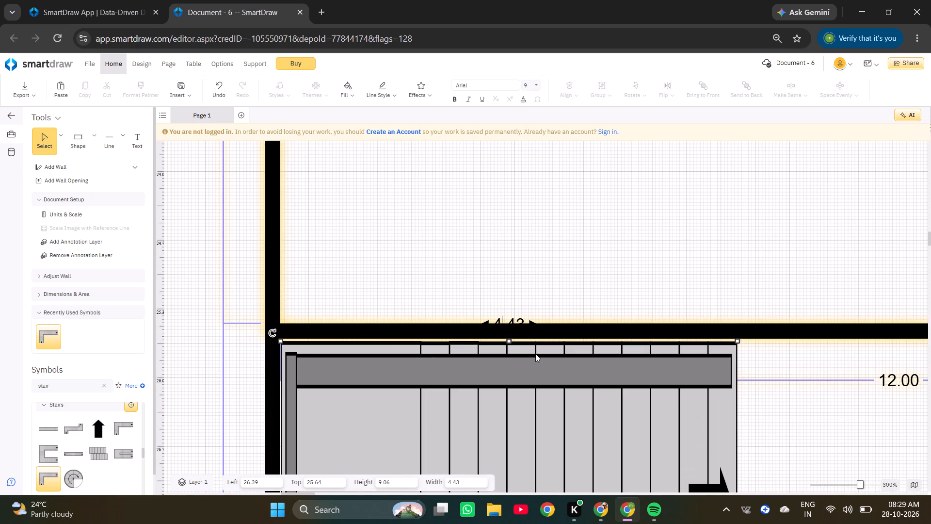
key(Right)
key(Right)
key(Right)
key(Right)
key(Right)
key(Right)
key(Right)
key(Right)
key(Right)
key(Right)
key(BackSpace)
key(BackSpace)
key(BackSpace)
key(BackSpace)
key(BackSpace)
key(BackSpace)
key(BackSpace)
key(BackSpace)
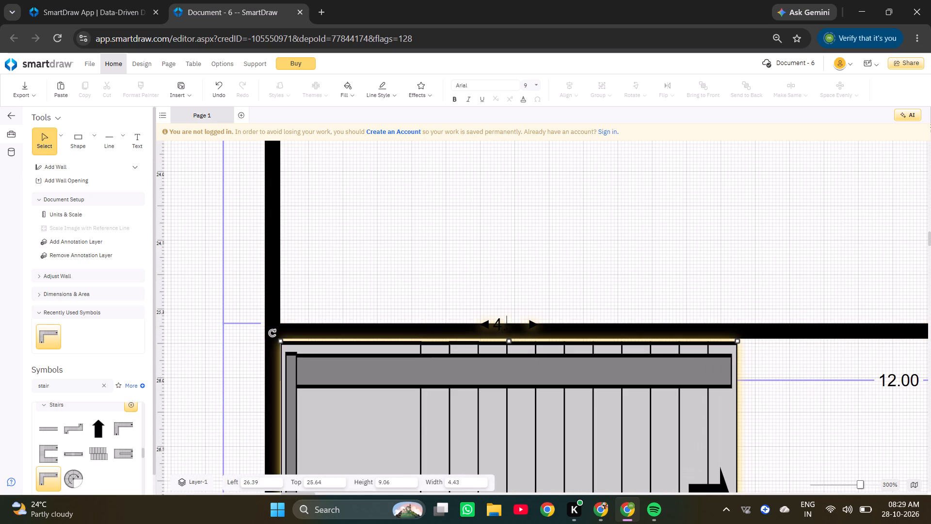
text(12)
key(Return)
Nudge the stairs slightly into alignment with the walls, to left 26.41, top 25.63.
ctrl+scroll(548, 460, down, 11)
ctrl+scroll(593, 292, down, 7)
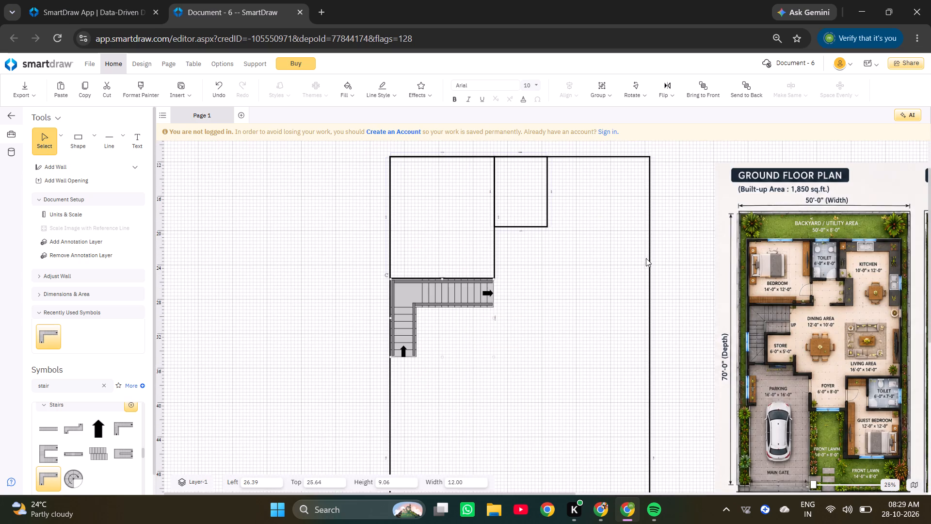
ctrl+scroll(408, 277, up, 3)
click(425, 355)
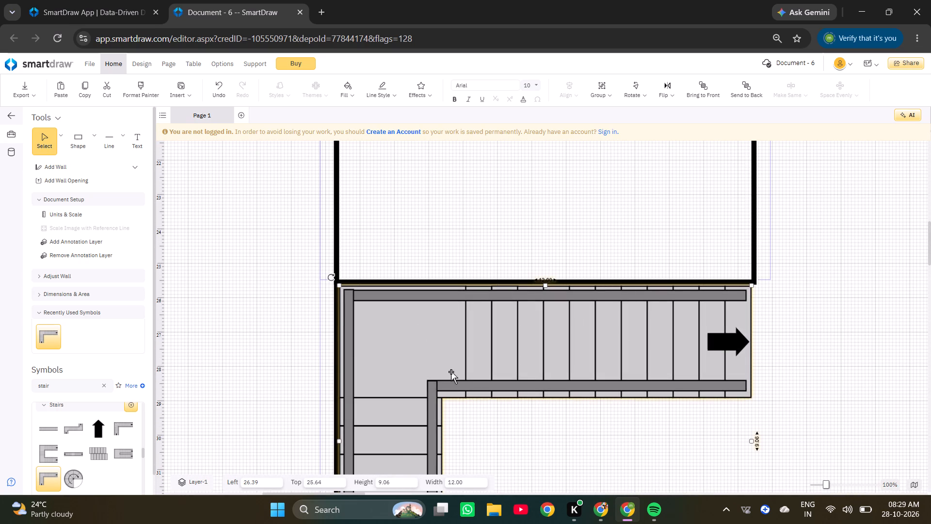
key(Right)
key(Right)
key(Up)
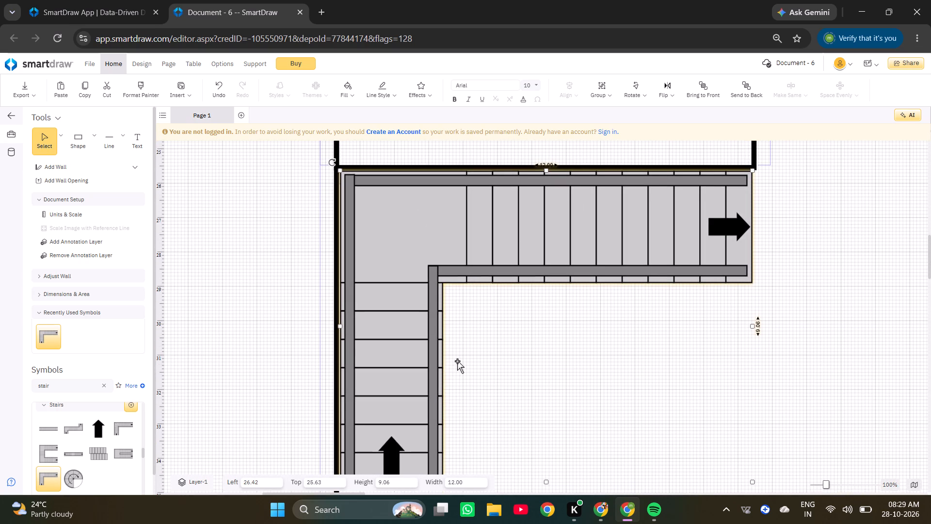
key(Left)
click(665, 391)
scroll(667, 361, down, 6)
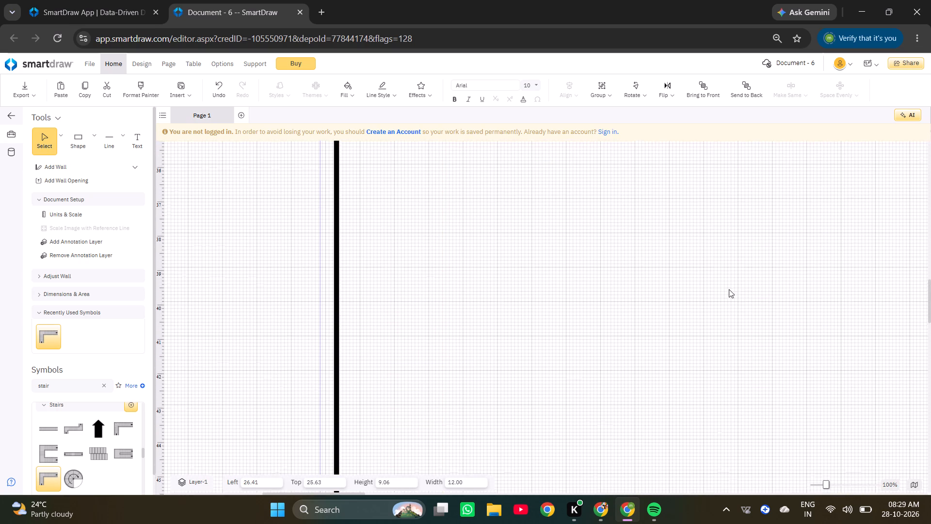
click(769, 289)
Lock the L-shaped stairs in place.
scroll(567, 316, up, 5)
right_click(408, 231)
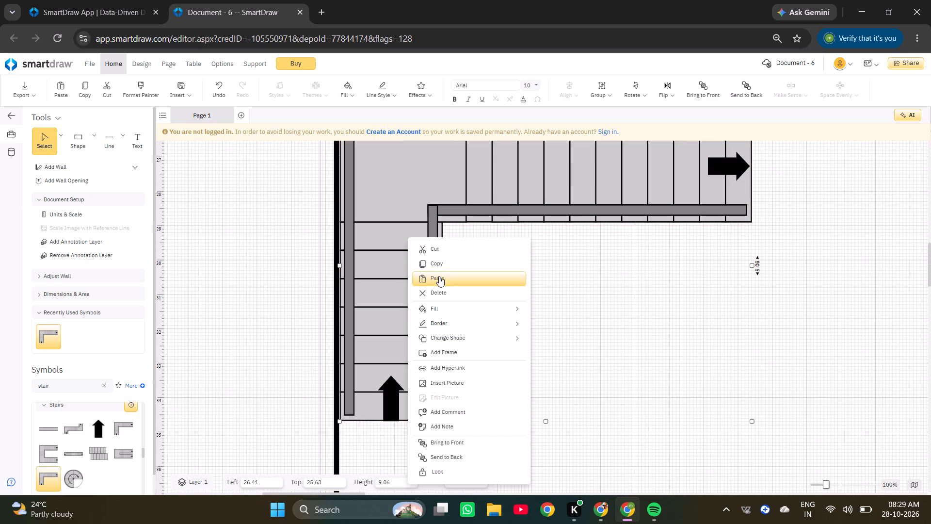
click(446, 468)
click(892, 338)
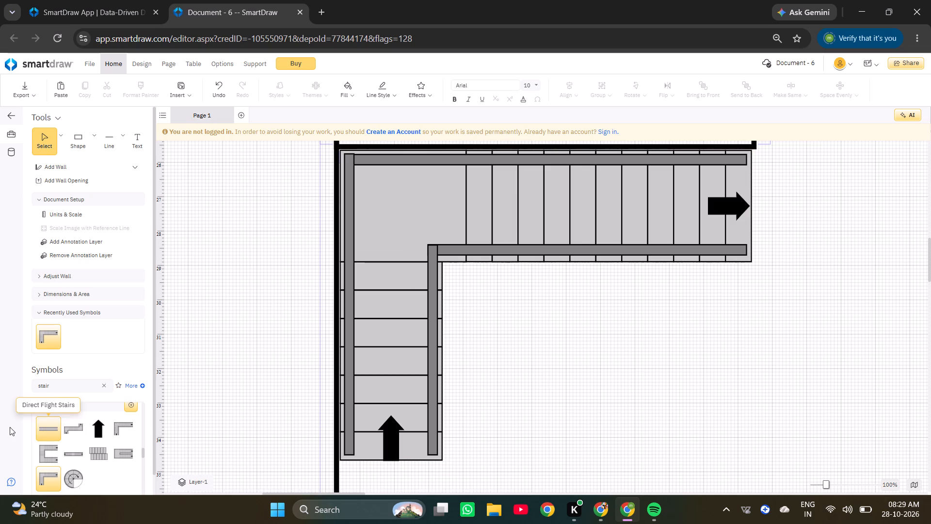
Clear the stair search from the symbol library and add a 14 x 16 Room symbol to the plan.
scroll(57, 398, down, 2)
scroll(103, 311, down, 3)
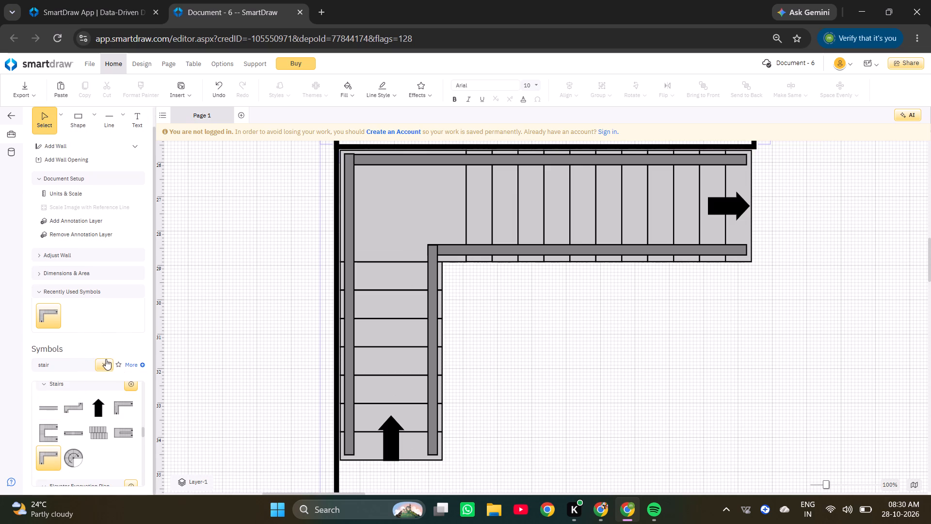
click(103, 359)
scroll(103, 322, down, 2)
scroll(72, 429, down, 1)
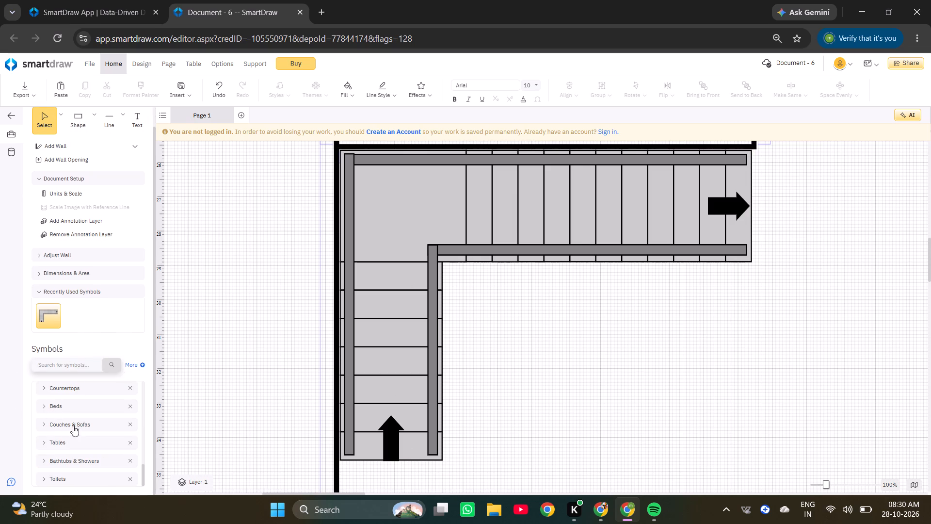
scroll(73, 426, down, 1)
scroll(67, 461, up, 5)
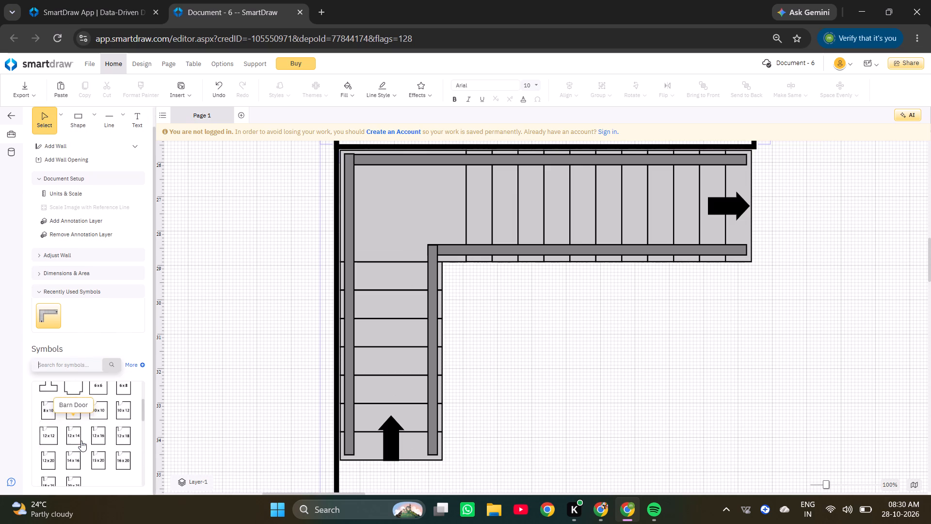
scroll(81, 441, down, 2)
scroll(53, 424, up, 1)
click(40, 452)
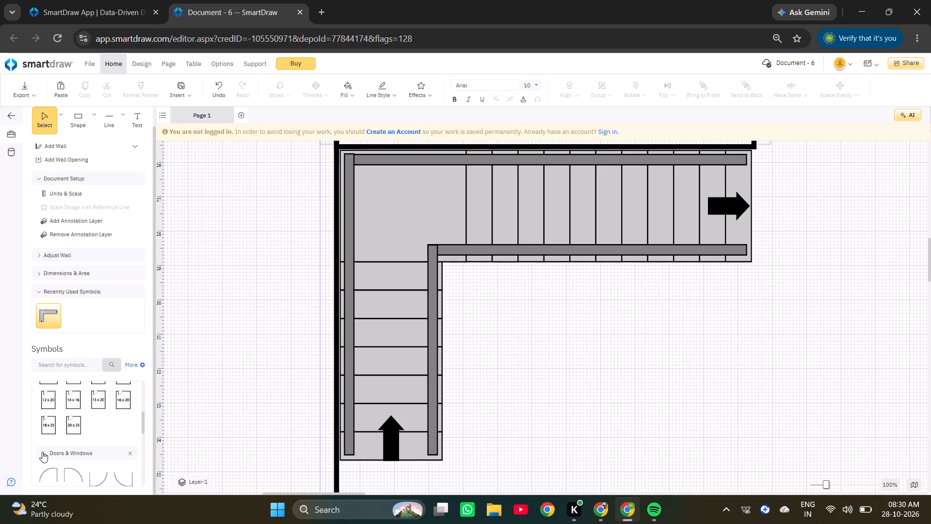
click(43, 451)
scroll(68, 446, up, 2)
scroll(77, 446, down, 2)
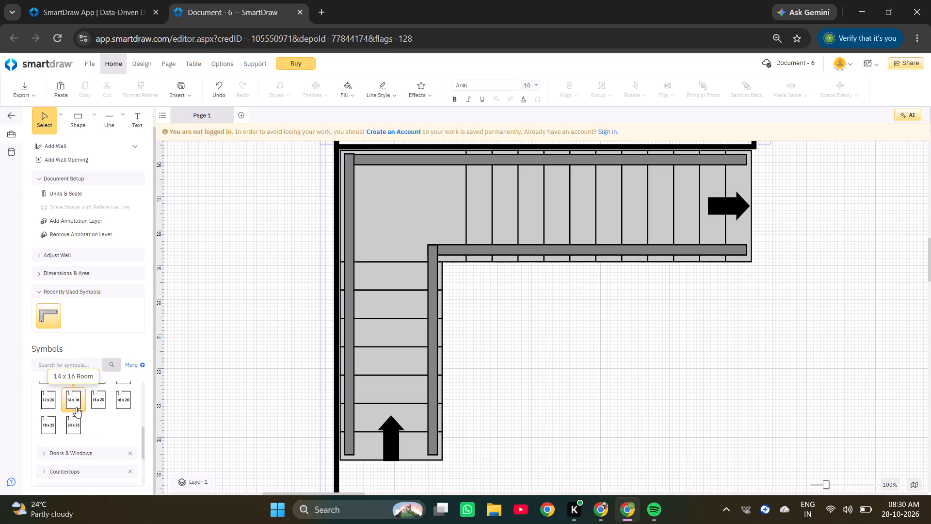
double_click(75, 404)
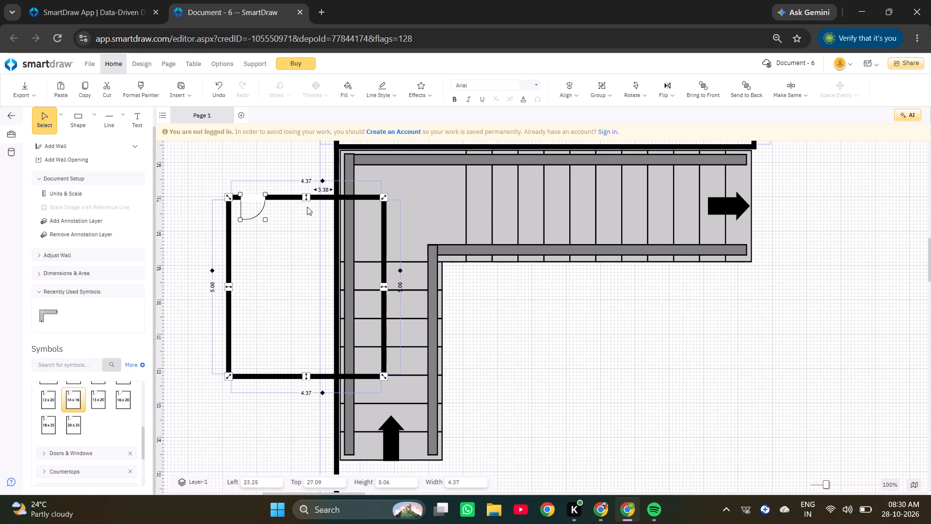
Move the new room into the inner corner of the L-shaped stairs and widen it to about 8.76.
drag(272, 194, 489, 262)
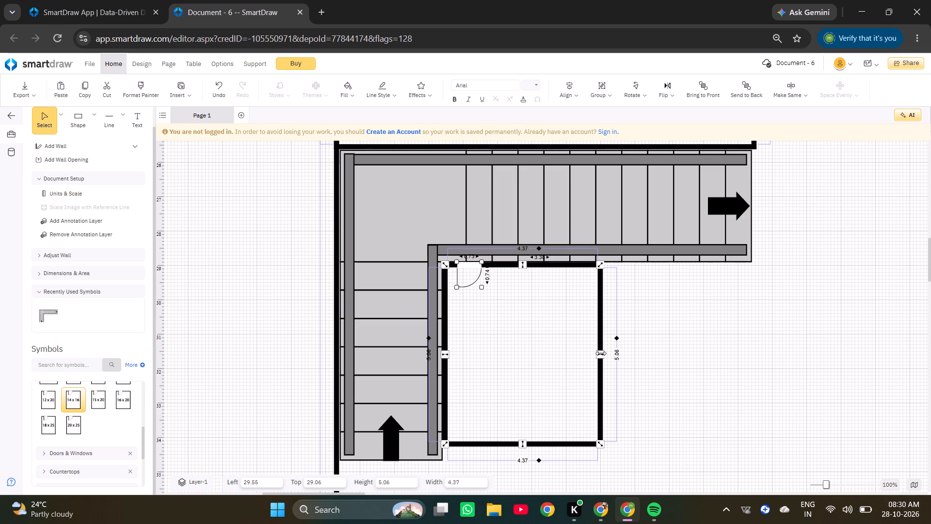
drag(601, 353, 752, 357)
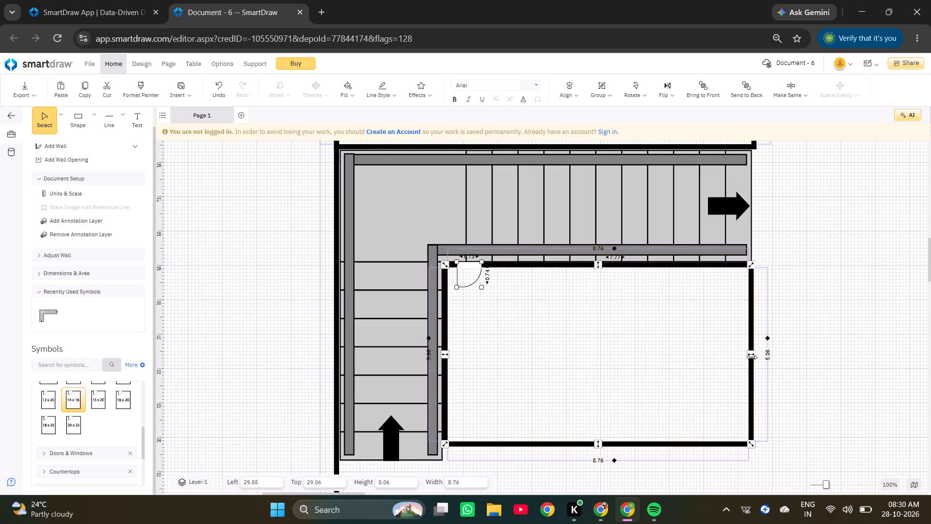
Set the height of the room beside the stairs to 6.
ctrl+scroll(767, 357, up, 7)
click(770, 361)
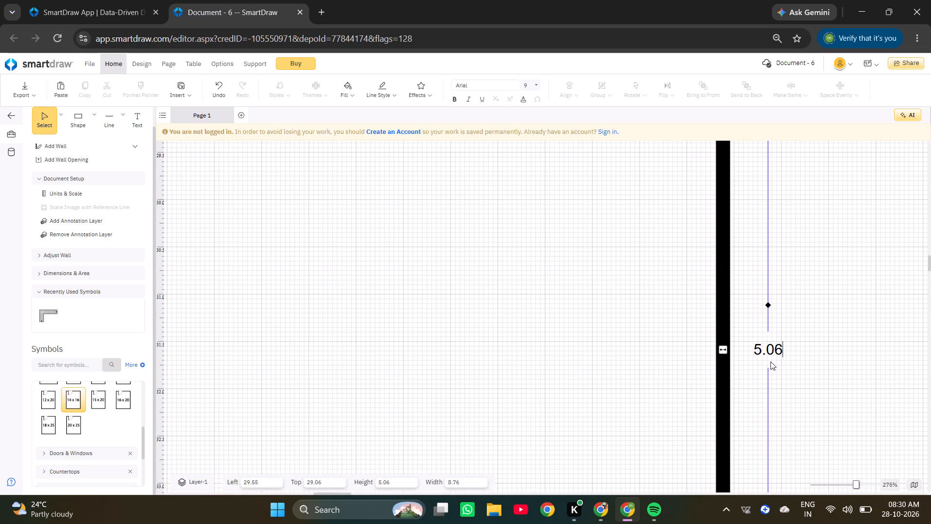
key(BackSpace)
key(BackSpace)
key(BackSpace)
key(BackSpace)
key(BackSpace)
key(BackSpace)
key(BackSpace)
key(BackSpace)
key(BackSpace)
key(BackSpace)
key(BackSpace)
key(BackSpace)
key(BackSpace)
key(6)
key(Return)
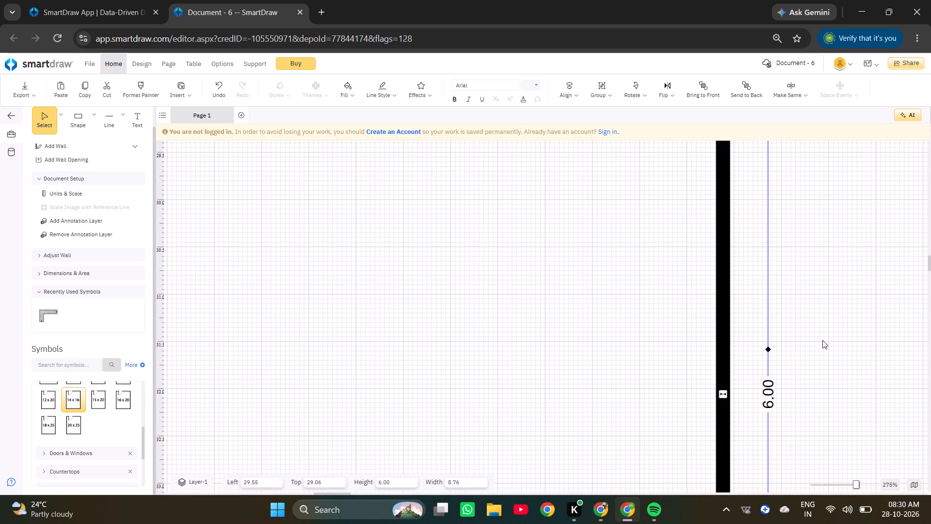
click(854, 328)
Nudge the room up and to the left against the stair railings, to left 29.41, top 28.87.
scroll(841, 327, down, 7)
ctrl+scroll(575, 300, down, 7)
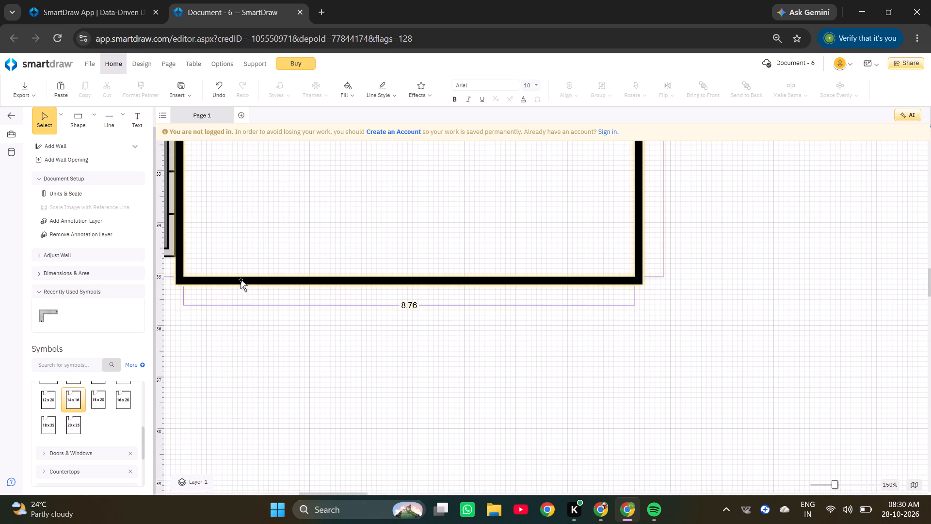
ctrl+scroll(186, 272, down, 5)
ctrl+scroll(195, 246, up, 3)
scroll(203, 232, up, 3)
click(242, 335)
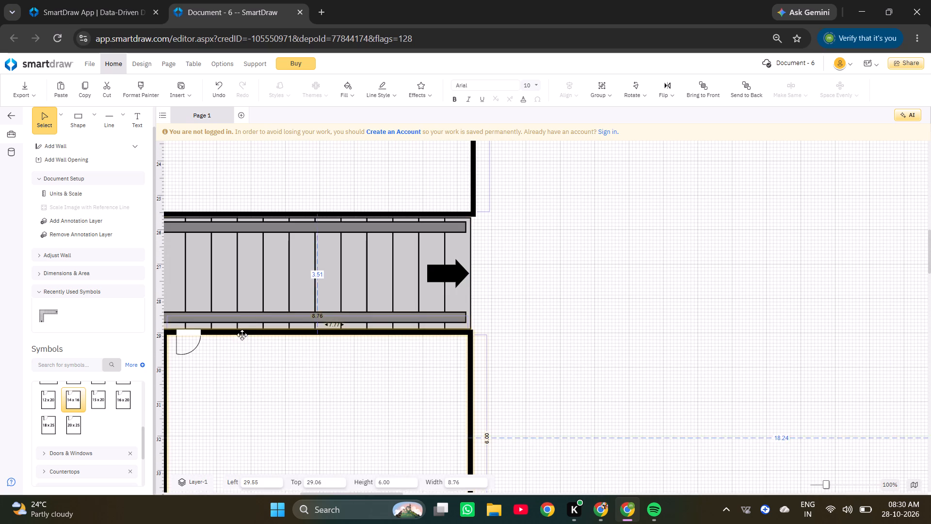
key(Up)
key(Up)
key(Up)
key(Up)
key(Up)
key(Up)
key(Up)
key(Up)
key(Up)
key(Up)
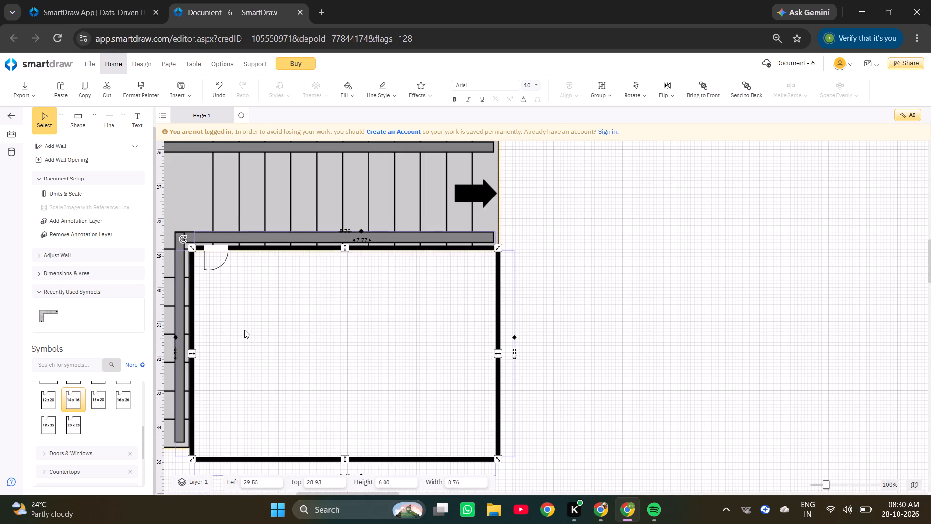
key(Up)
key(Up)
key(Up)
key(Up)
key(Up)
key(Left)
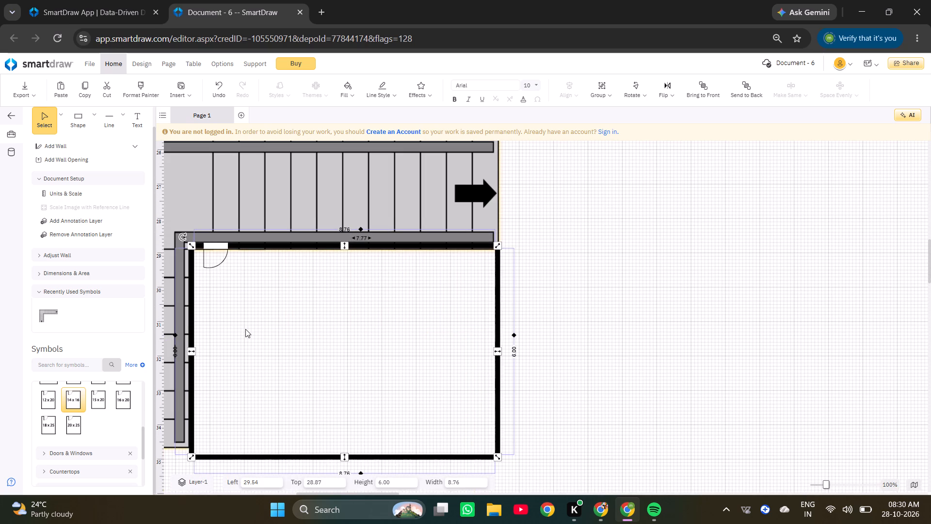
key(Left)
key(Left)
key(Left)
key(Left)
key(Left)
key(Left)
key(Left)
key(Left)
key(Left)
key(Left)
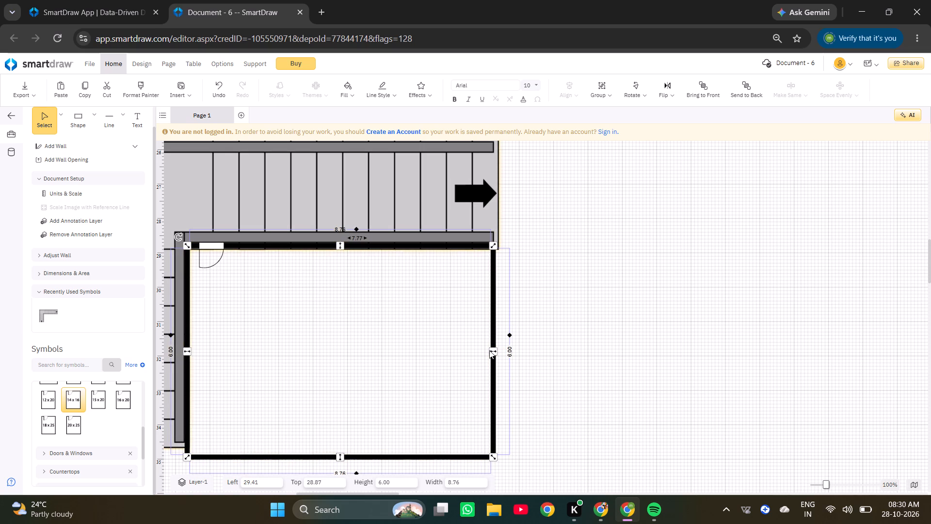
Resize the room to about 8.85 wide and 5.69 high so its outer edges line up with the stairs.
drag(493, 351, 506, 351)
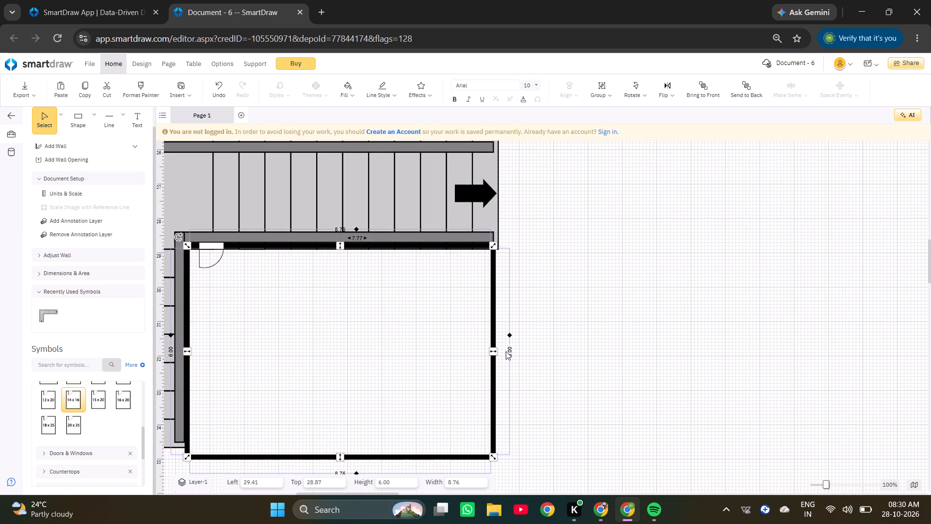
drag(506, 351, 507, 351)
click(496, 351)
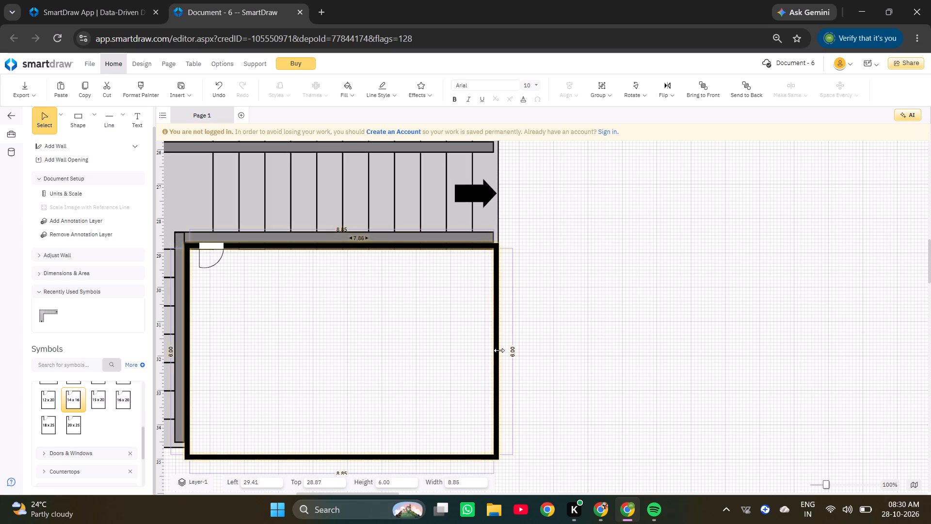
scroll(395, 368, down, 2)
drag(341, 336, 347, 324)
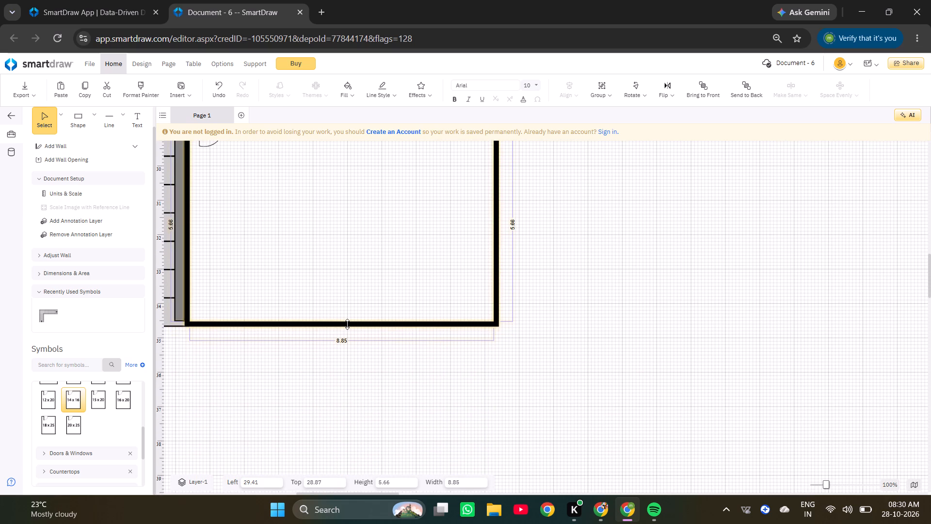
drag(347, 324, 349, 325)
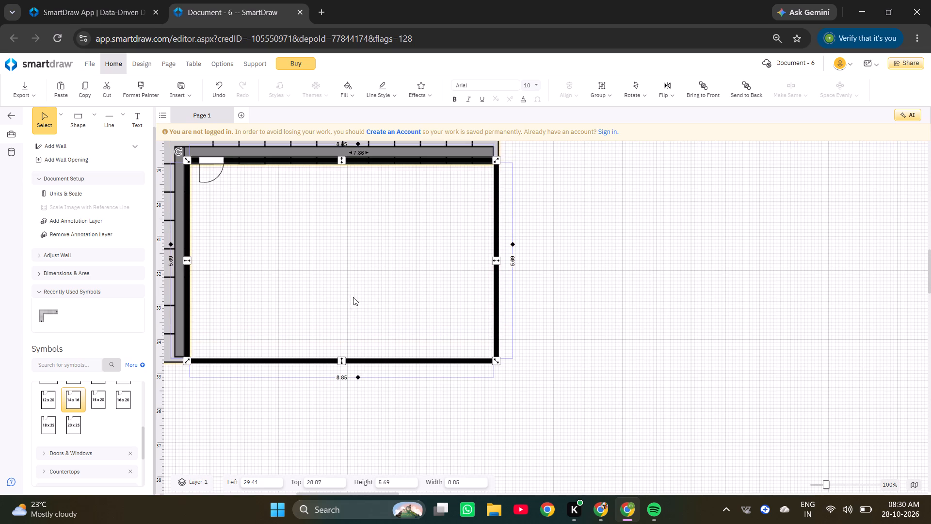
click(355, 279)
ctrl+scroll(513, 276, down, 4)
click(523, 280)
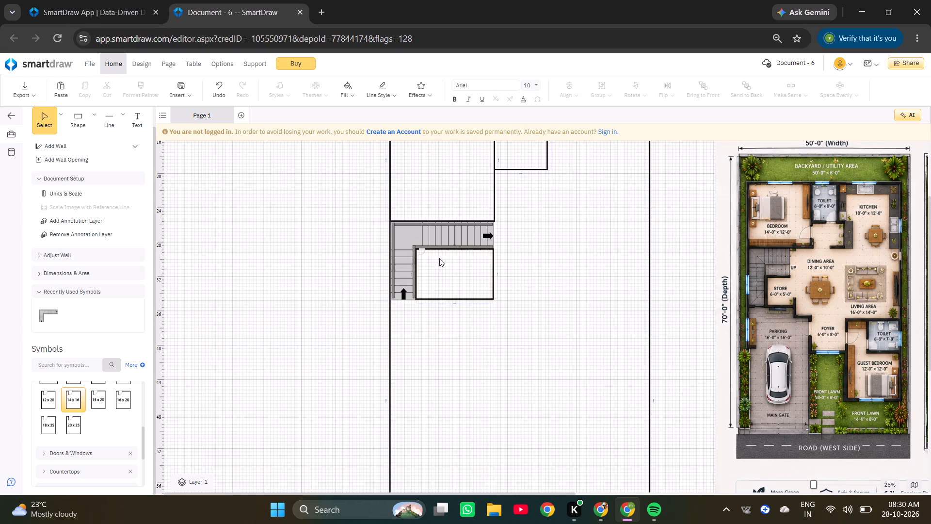
Move the door from the room's top wall to its right-hand wall.
ctrl+scroll(411, 250, up, 3)
drag(459, 263, 740, 365)
Set the width of the door in the room's right-hand wall to 3.
ctrl+scroll(752, 355, up, 8)
click(745, 365)
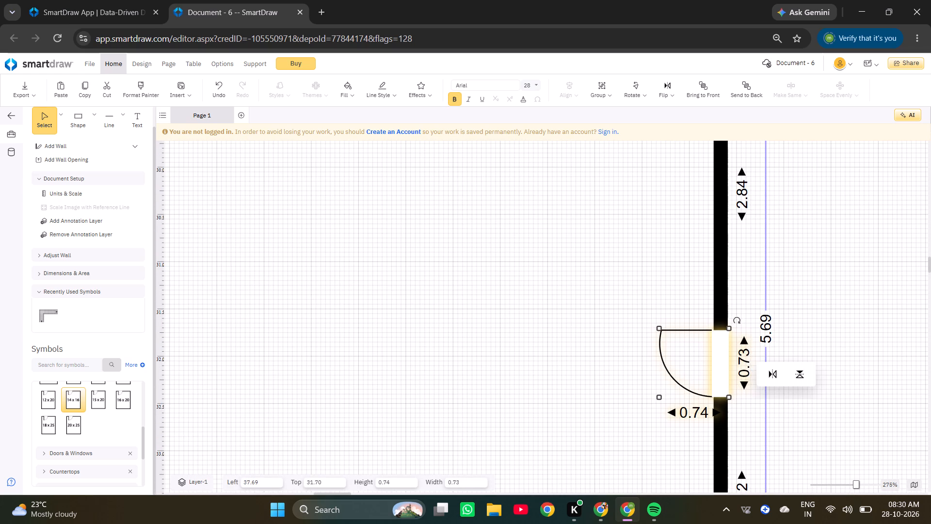
key(Right)
key(Right)
key(Right)
key(Right)
key(Right)
key(Right)
key(Right)
key(Right)
key(Right)
key(Right)
key(Right)
key(BackSpace)
key(BackSpace)
key(BackSpace)
key(BackSpace)
key(BackSpace)
key(BackSpace)
key(BackSpace)
key(BackSpace)
key(BackSpace)
key(BackSpace)
key(BackSpace)
key(BackSpace)
key(BackSpace)
key(BackSpace)
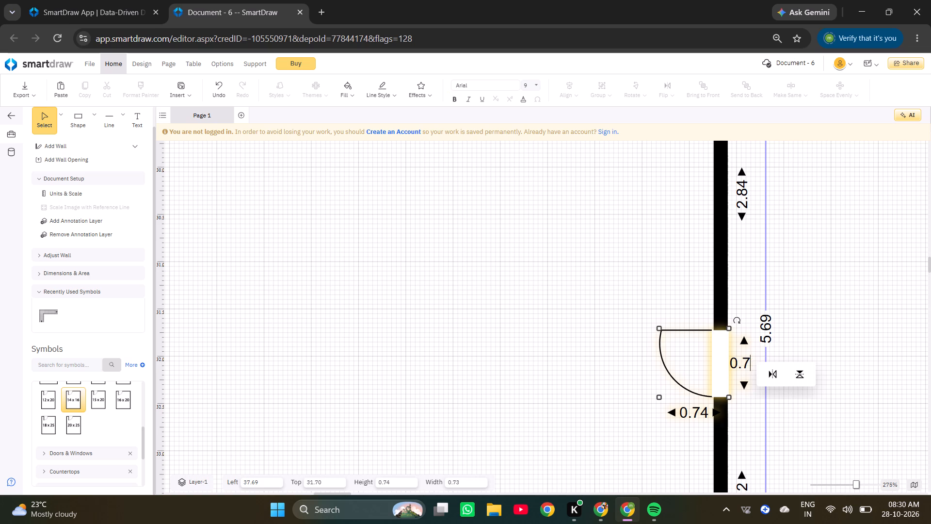
key(3)
key(Return)
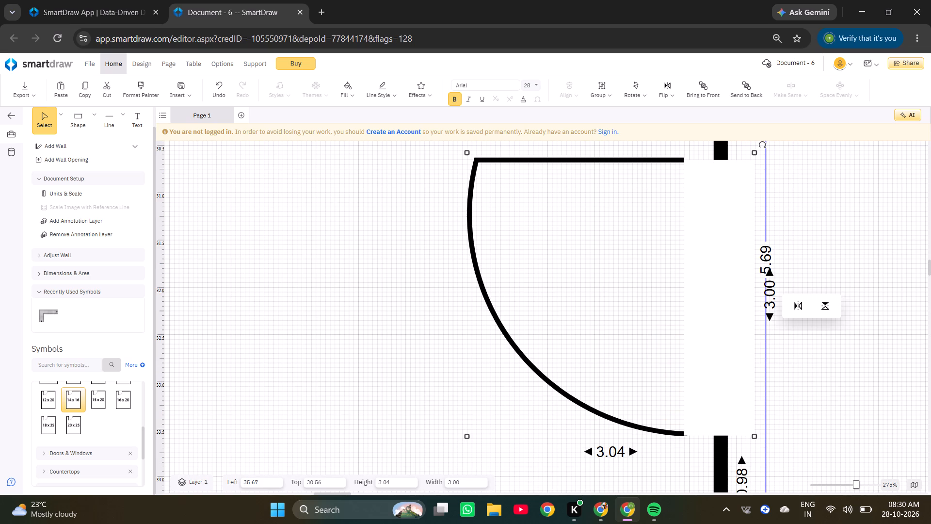
right_drag(746, 364, 765, 406)
Slide the door along the room's right-hand wall to roughly the middle of that wall.
ctrl+scroll(827, 355, down, 6)
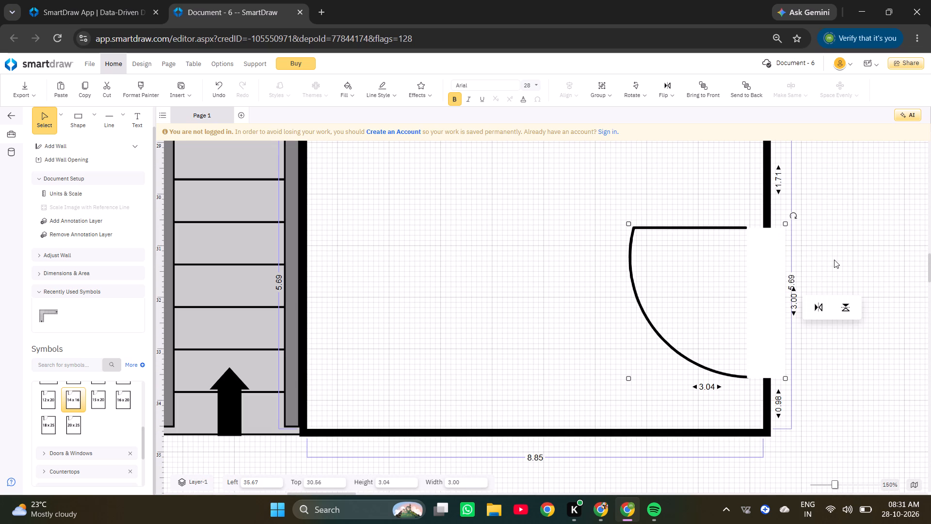
drag(758, 323, 753, 247)
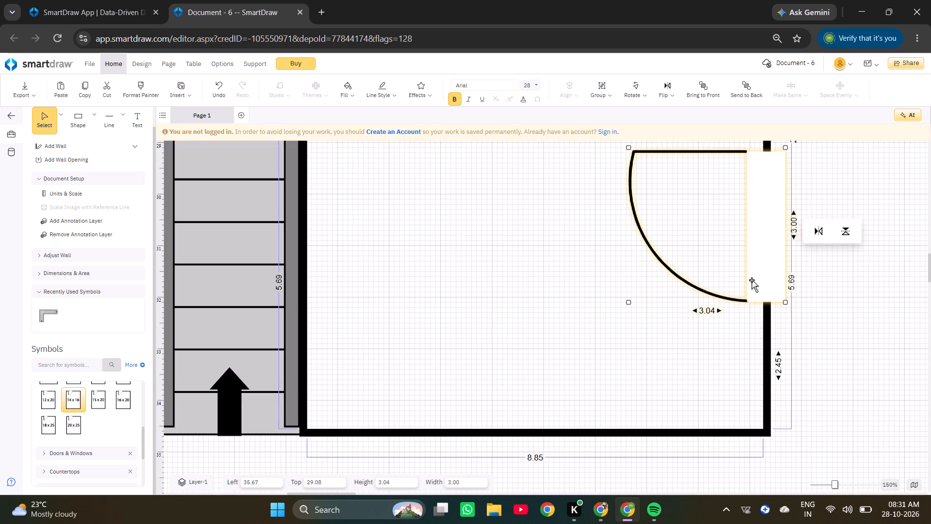
scroll(754, 287, up, 2)
drag(765, 370, 764, 413)
scroll(768, 376, down, 3)
click(766, 215)
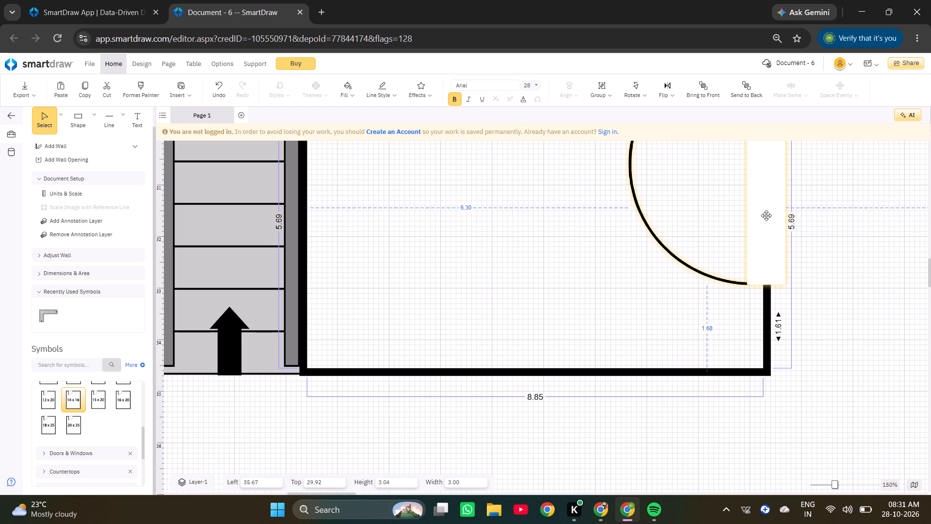
scroll(764, 231, up, 3)
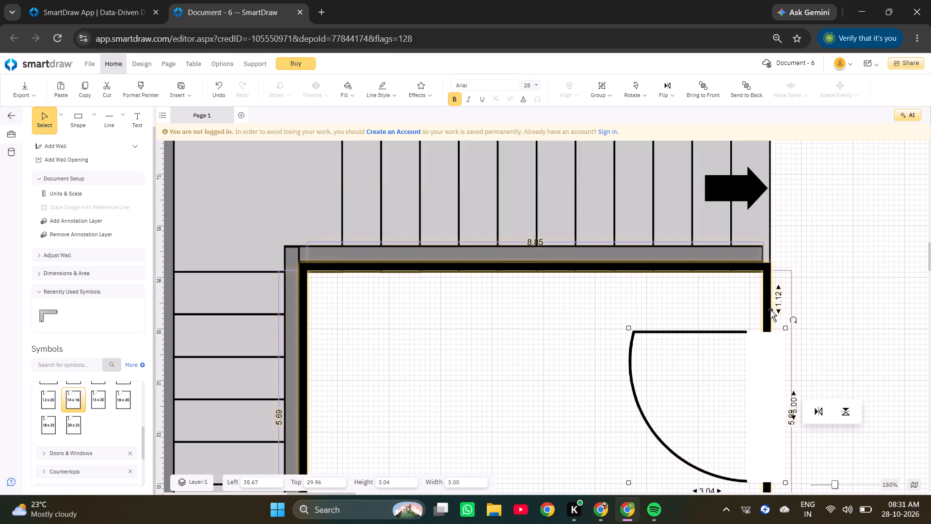
scroll(770, 310, down, 2)
drag(769, 267, 769, 276)
ctrl+scroll(722, 299, down, 8)
click(590, 346)
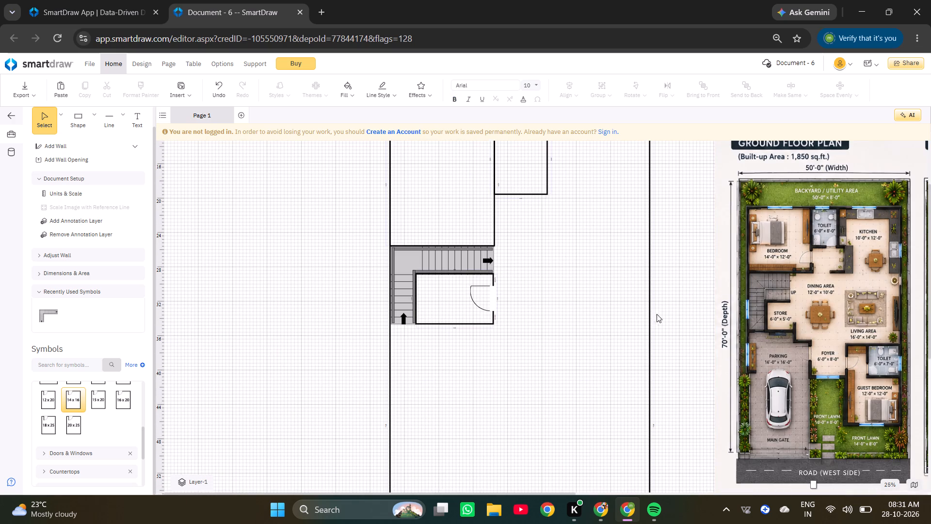
Check the reference ground floor plan and search the symbol library for kitchen.
ctrl+scroll(856, 300, up, 4)
ctrl+scroll(833, 304, down, 7)
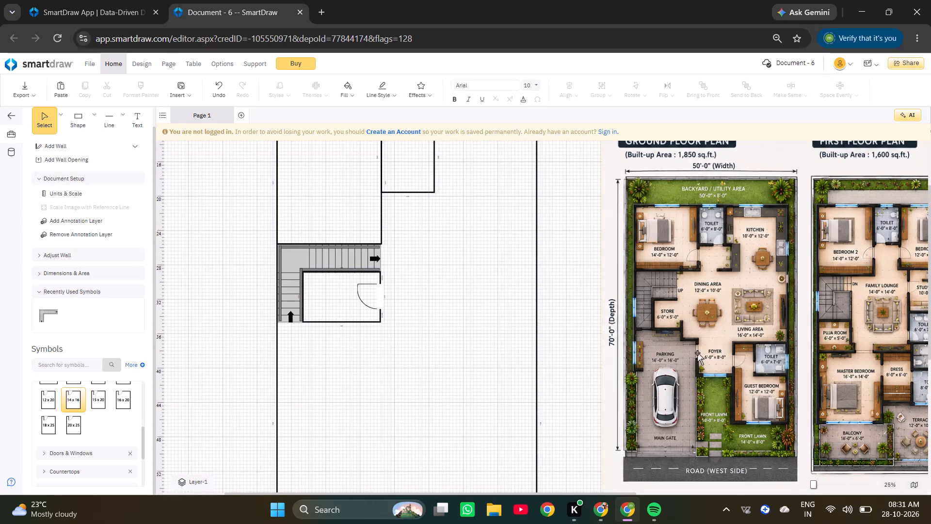
scroll(528, 349, up, 3)
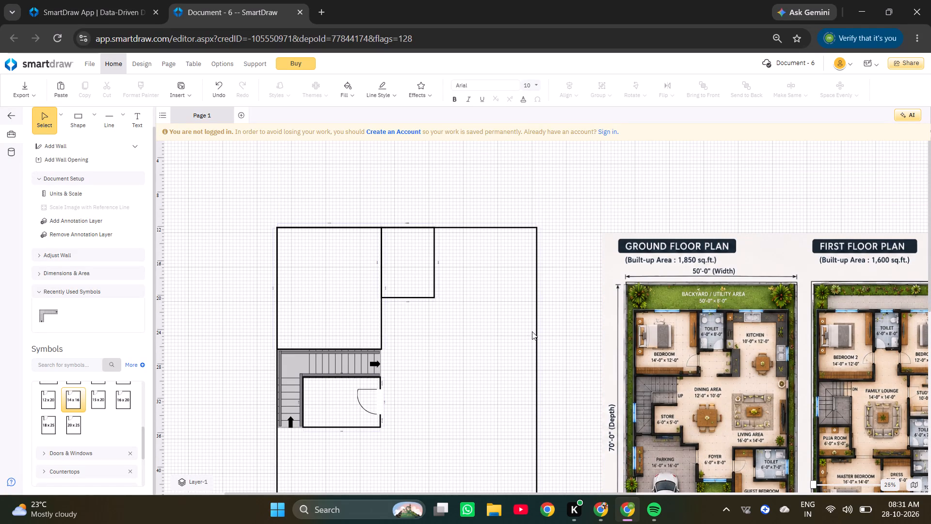
click(65, 363)
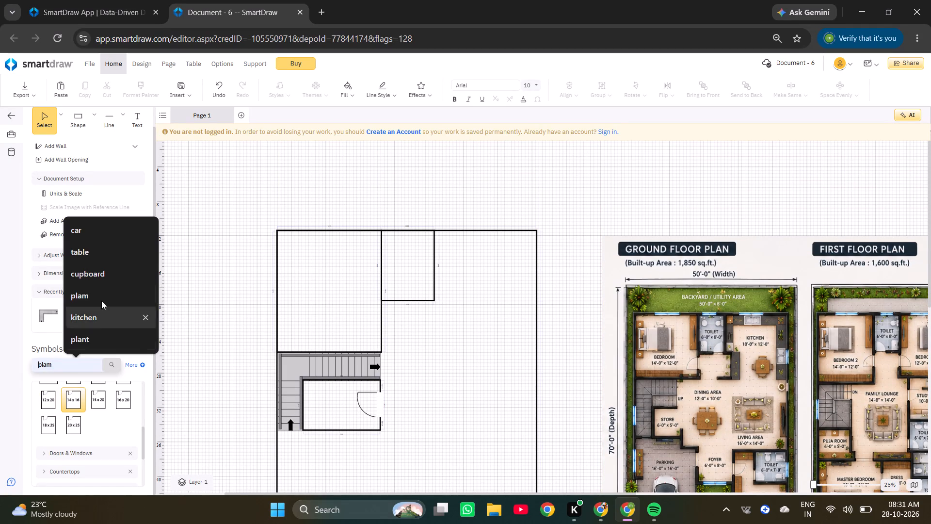
key(k)
click(88, 385)
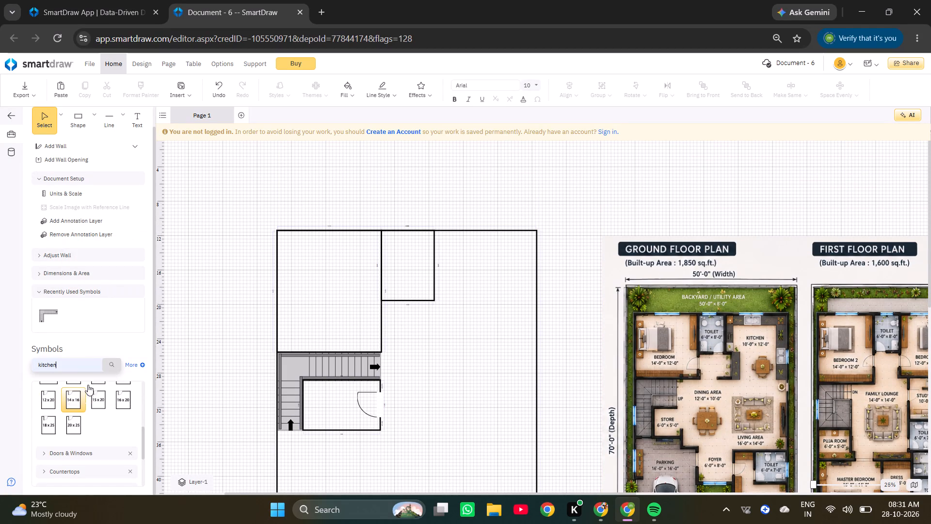
click(114, 361)
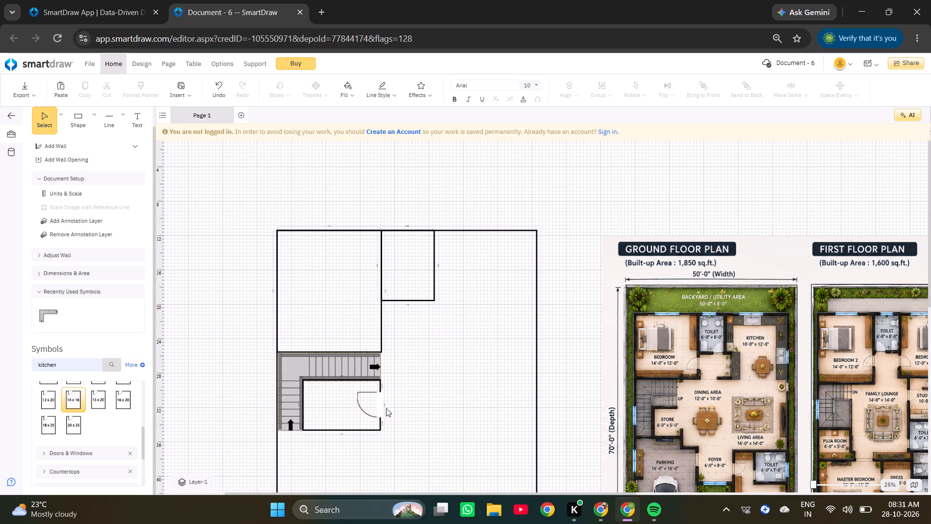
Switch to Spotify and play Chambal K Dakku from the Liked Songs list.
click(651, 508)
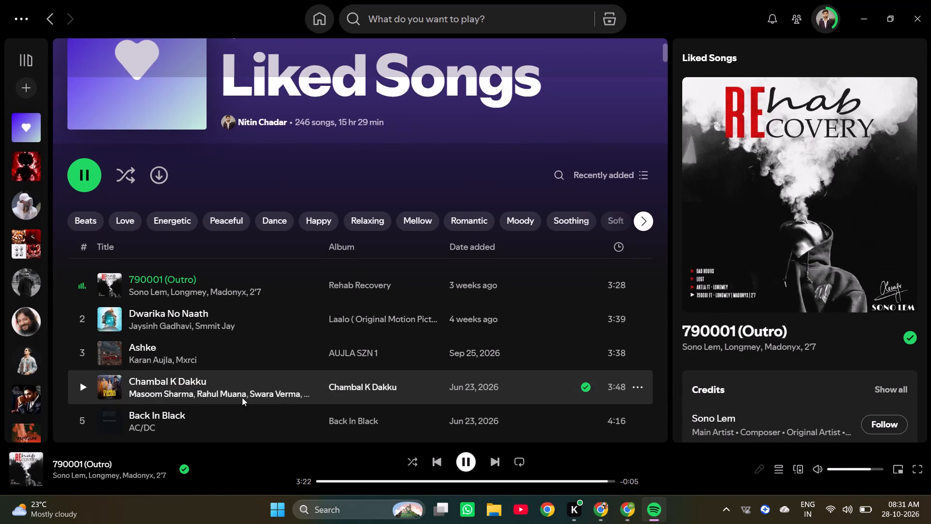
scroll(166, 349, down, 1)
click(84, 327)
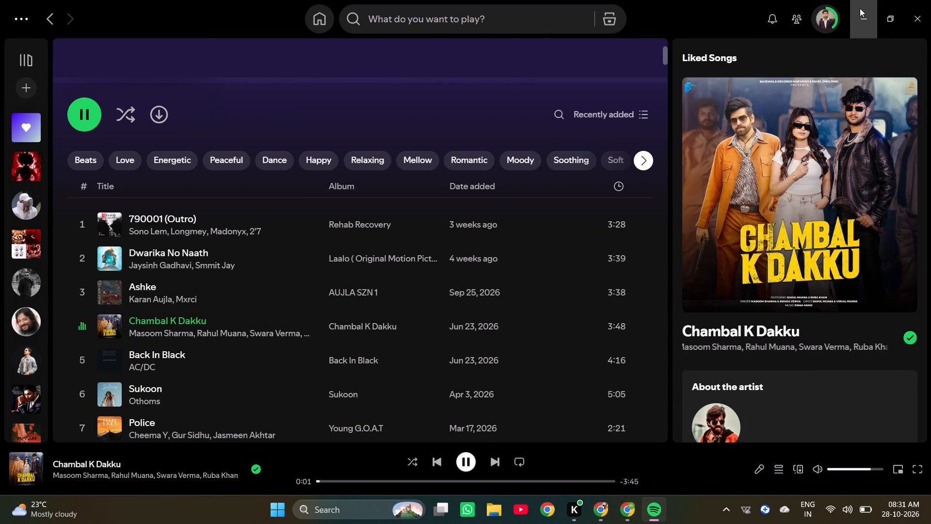
Switch back to SmartDraw and examine the reference ground floor plan beside the drawn walls.
click(860, 8)
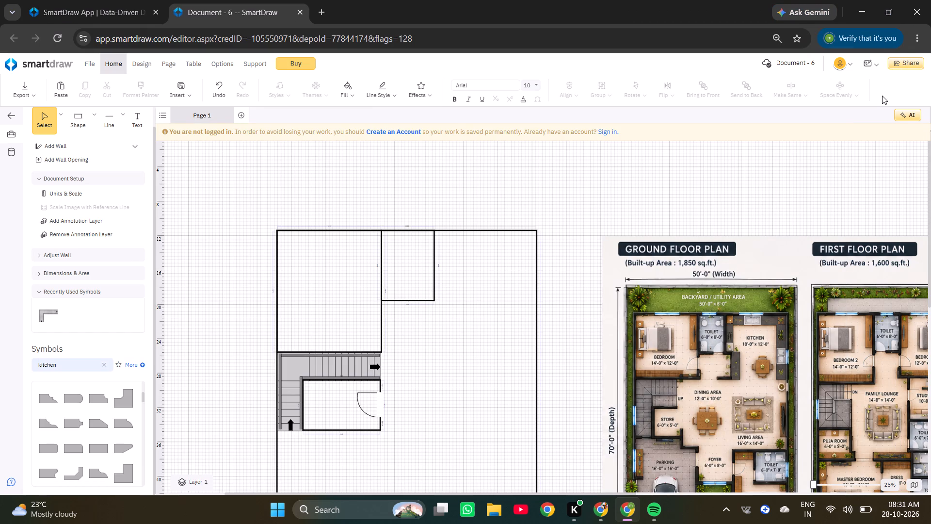
scroll(883, 104, down, 1)
ctrl+scroll(888, 104, down, 7)
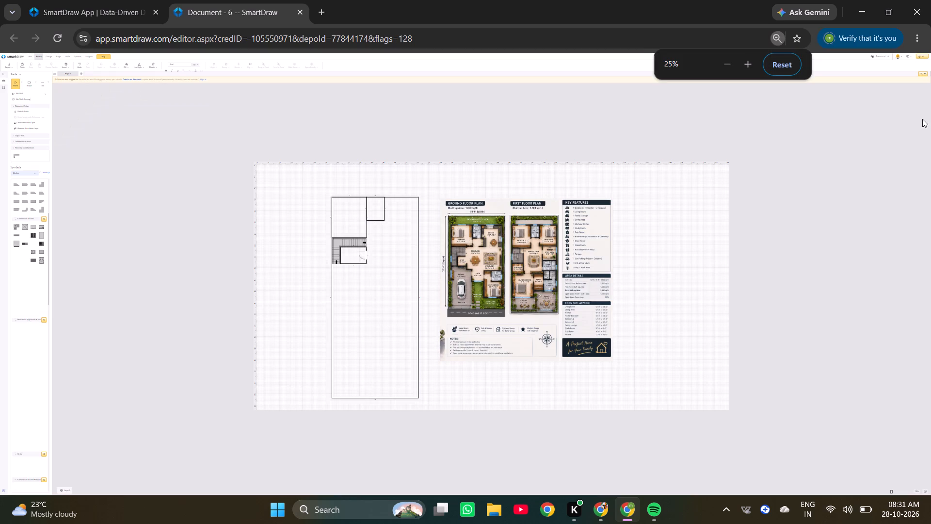
ctrl+scroll(10, 175, up, 4)
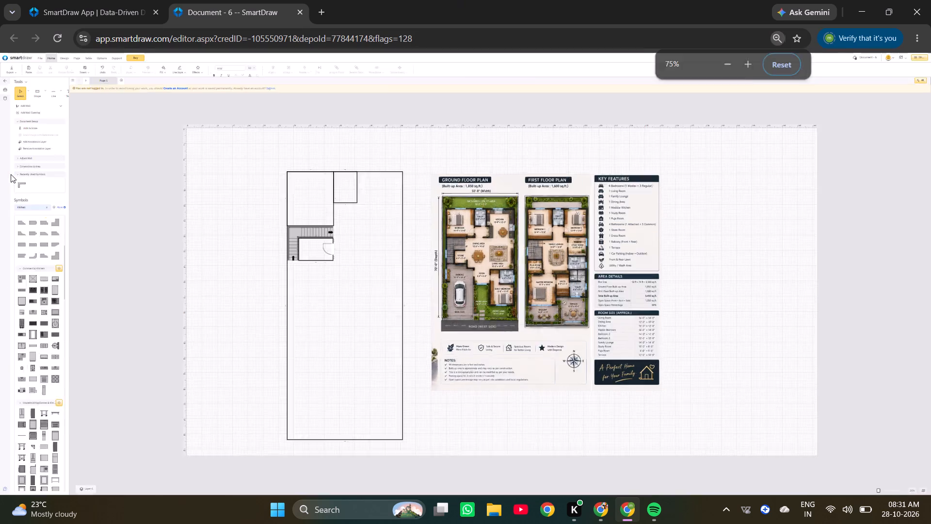
ctrl+scroll(11, 174, up, 2)
scroll(886, 251, down, 8)
ctrl+scroll(759, 282, down, 3)
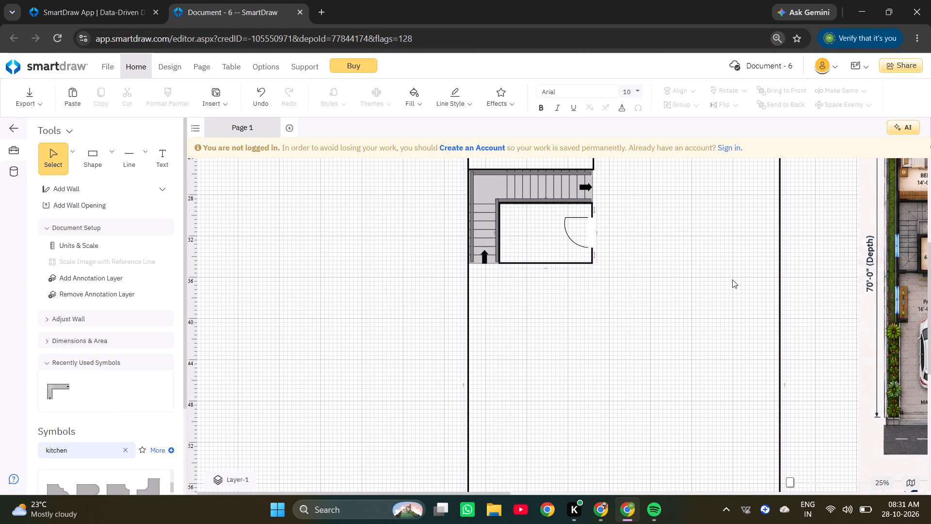
ctrl+scroll(732, 279, down, 2)
scroll(385, 356, down, 7)
ctrl+scroll(295, 330, down, 4)
ctrl+scroll(161, 325, down, 1)
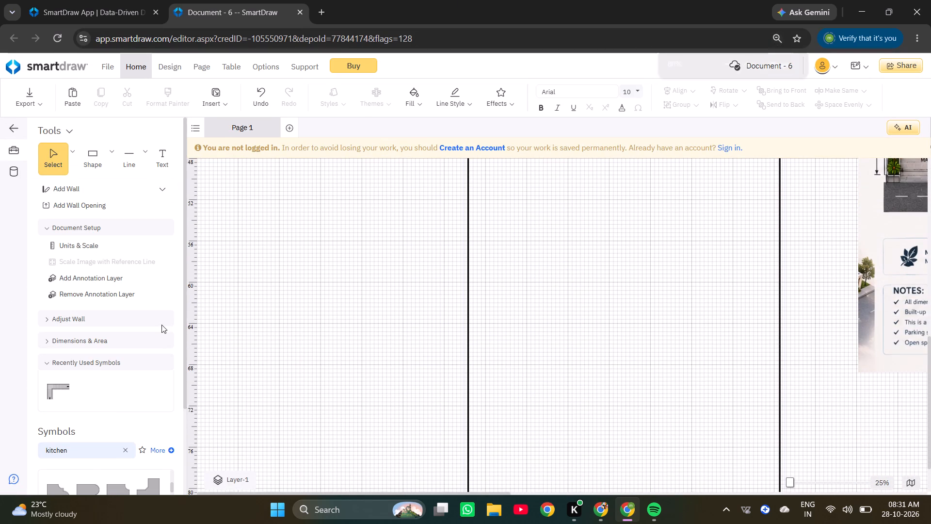
scroll(927, 237, down, 3)
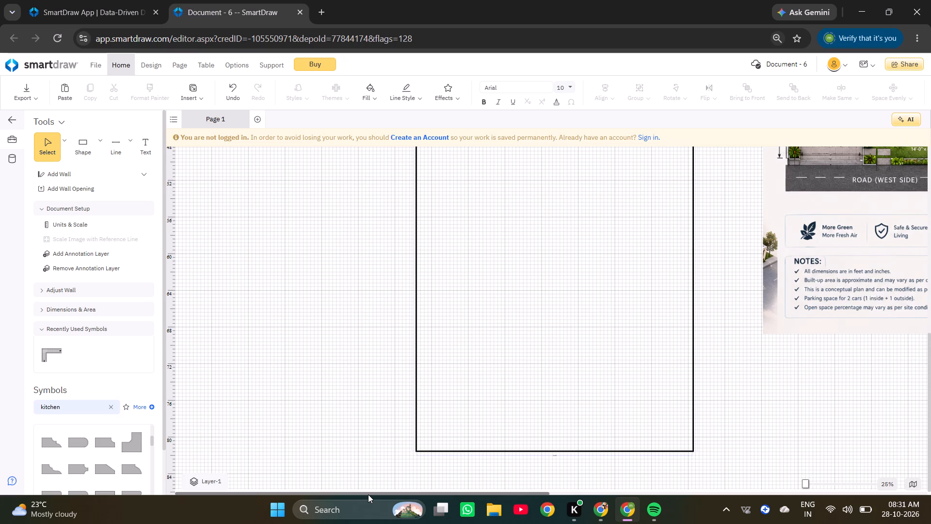
drag(368, 492, 586, 511)
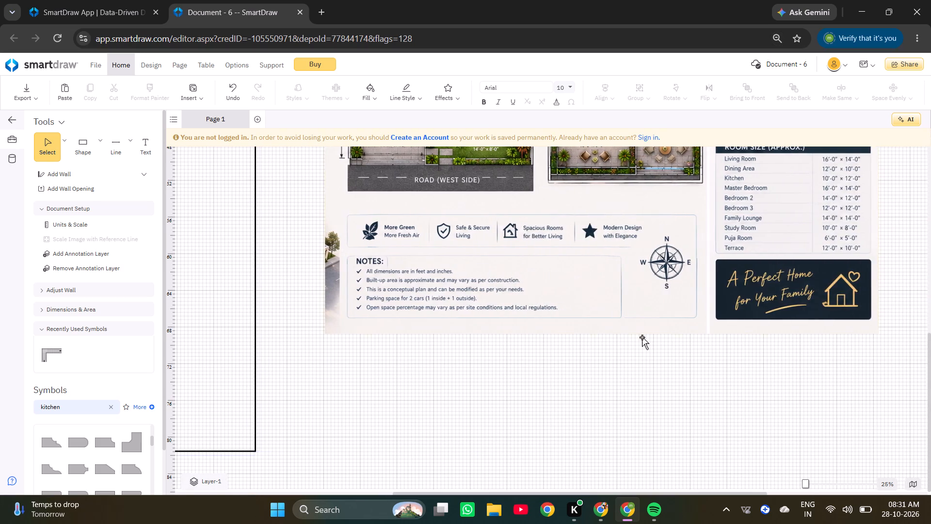
scroll(642, 337, up, 7)
scroll(645, 335, down, 2)
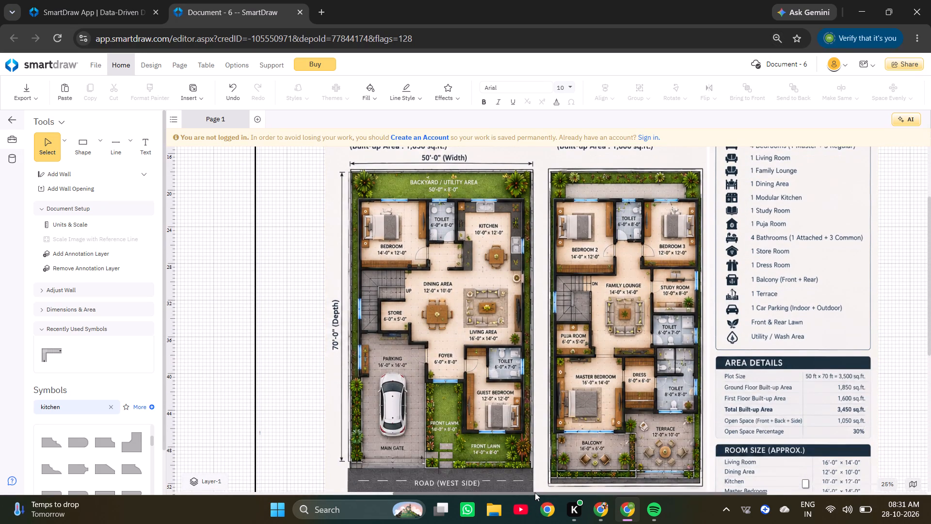
drag(535, 492, 436, 487)
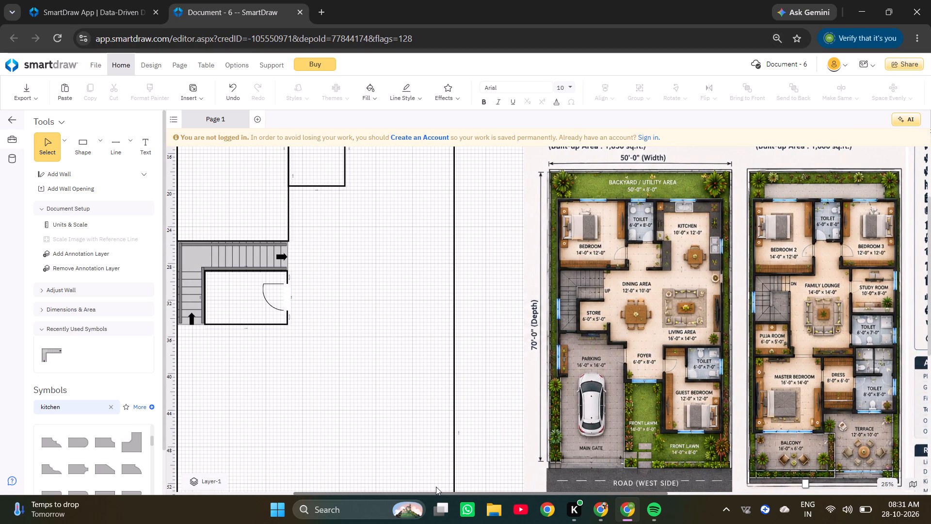
drag(436, 487, 409, 478)
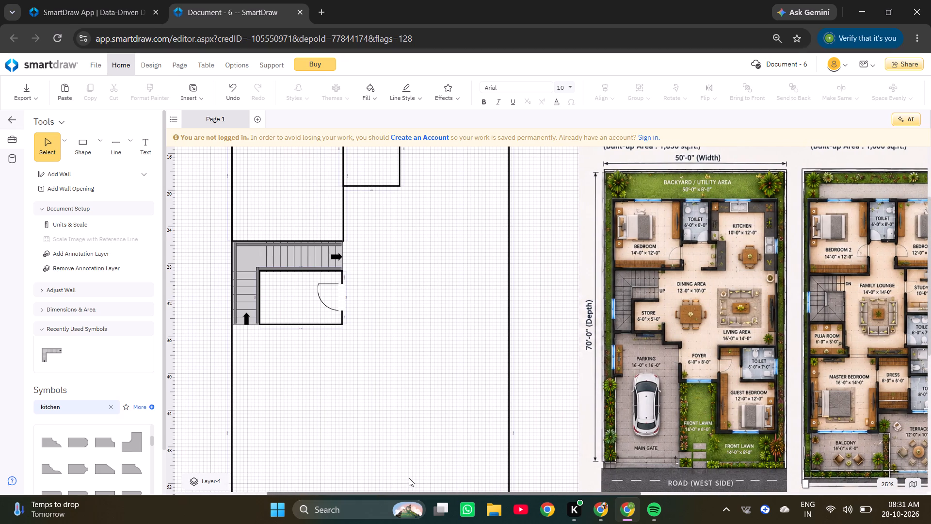
drag(409, 478, 406, 476)
scroll(396, 353, up, 4)
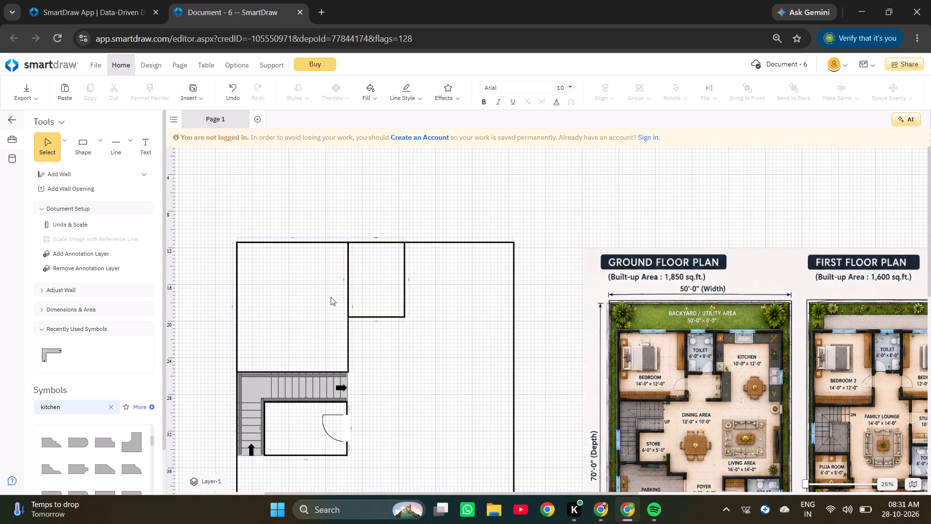
Add a rectangular kitchen counter symbol and fit it into the corner between the top outer wall and the small room's right-hand wall.
scroll(71, 401, down, 1)
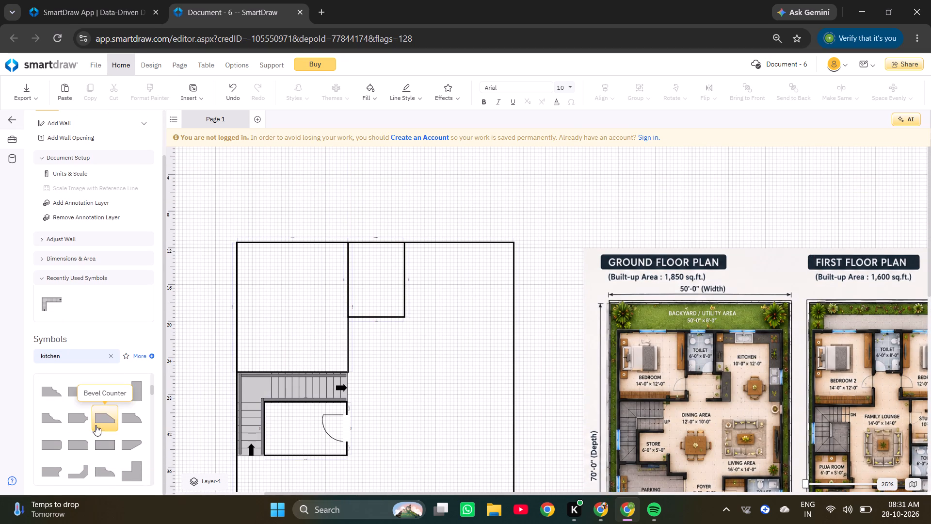
double_click(110, 449)
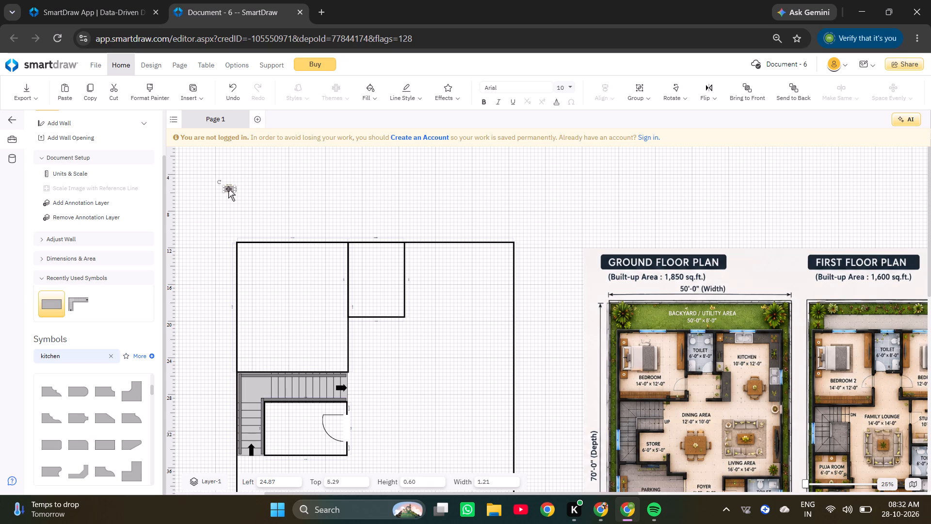
drag(228, 189, 414, 253)
ctrl+scroll(414, 253, up, 7)
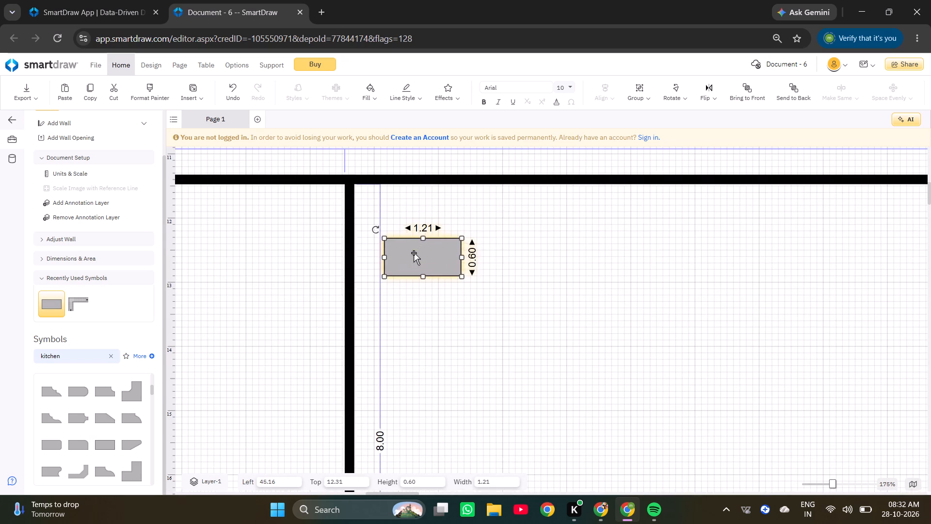
drag(414, 253, 385, 201)
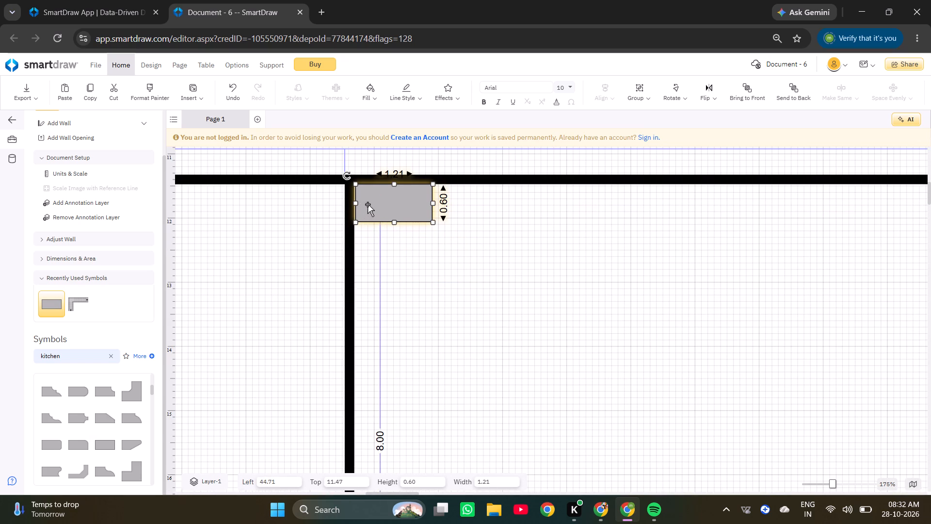
click(368, 204)
key(Left)
key(Left)
key(Right)
click(435, 270)
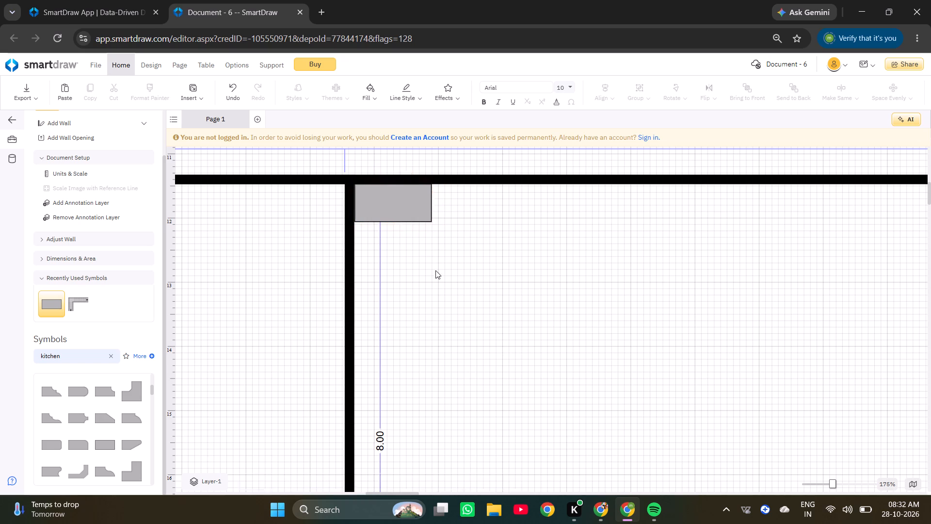
Set the counter's height to 2.50.
click(417, 209)
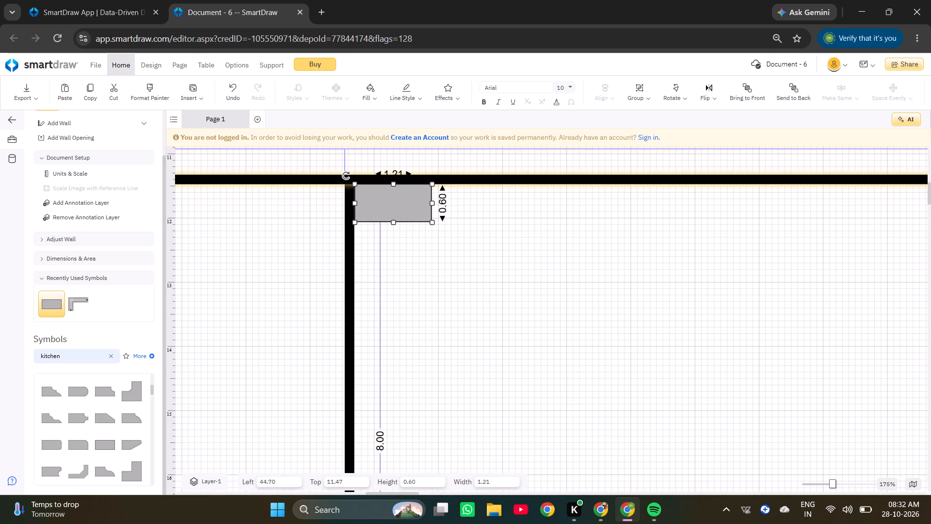
click(392, 173)
click(444, 200)
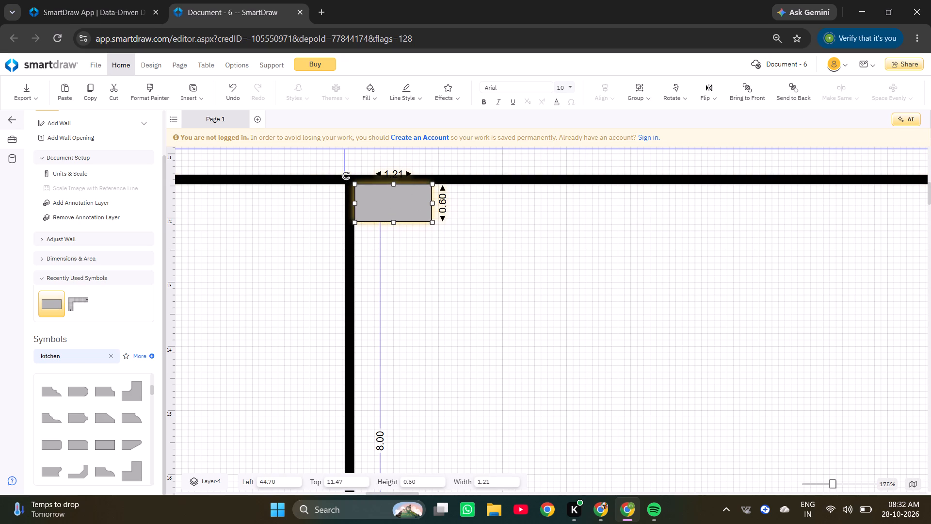
click(444, 201)
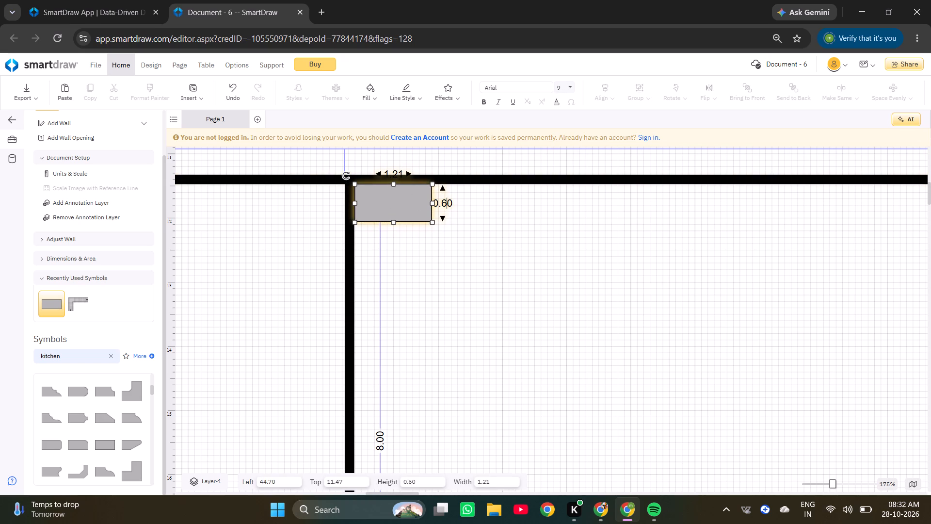
key(Right)
key(Right)
key(Right)
key(Right)
key(Right)
key(Right)
key(Right)
key(Right)
key(Right)
key(Right)
key(Right)
key(Right)
key(BackSpace)
key(BackSpace)
key(BackSpace)
key(BackSpace)
key(BackSpace)
key(BackSpace)
key(BackSpace)
key(BackSpace)
key(BackSpace)
key(BackSpace)
key(BackSpace)
text(2.50)
key(Return)
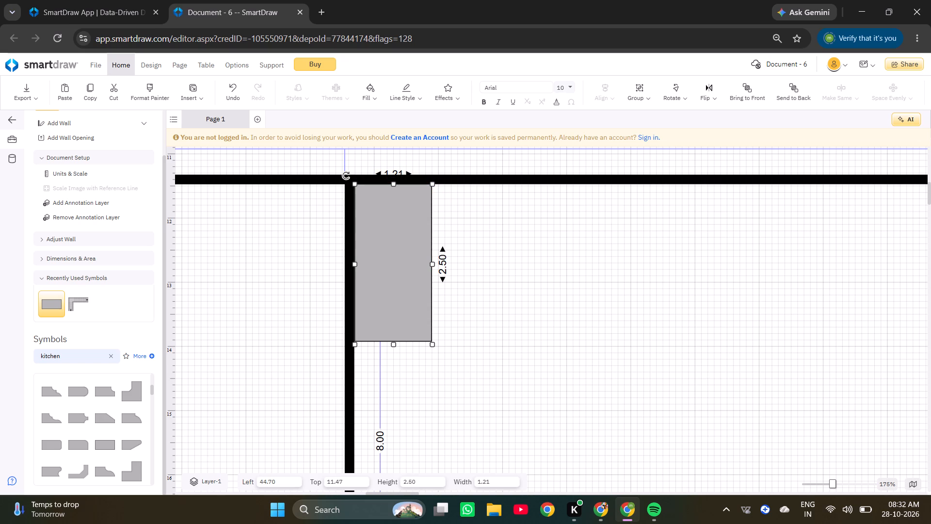
Set the counter's width to 12.
click(398, 169)
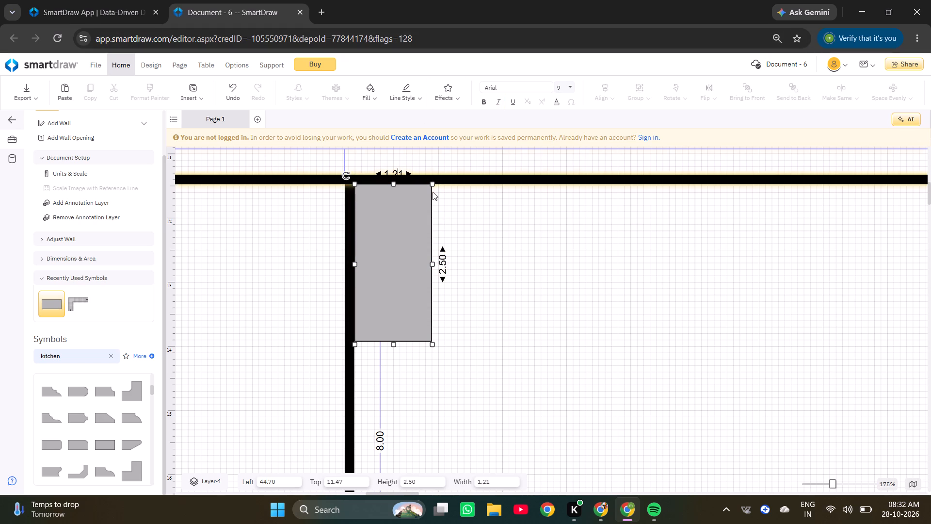
key(Right)
key(Right)
key(Right)
key(Right)
key(Right)
key(Right)
key(Right)
key(Right)
key(Right)
key(BackSpace)
key(BackSpace)
key(BackSpace)
key(BackSpace)
key(BackSpace)
key(BackSpace)
key(BackSpace)
key(BackSpace)
key(BackSpace)
key(BackSpace)
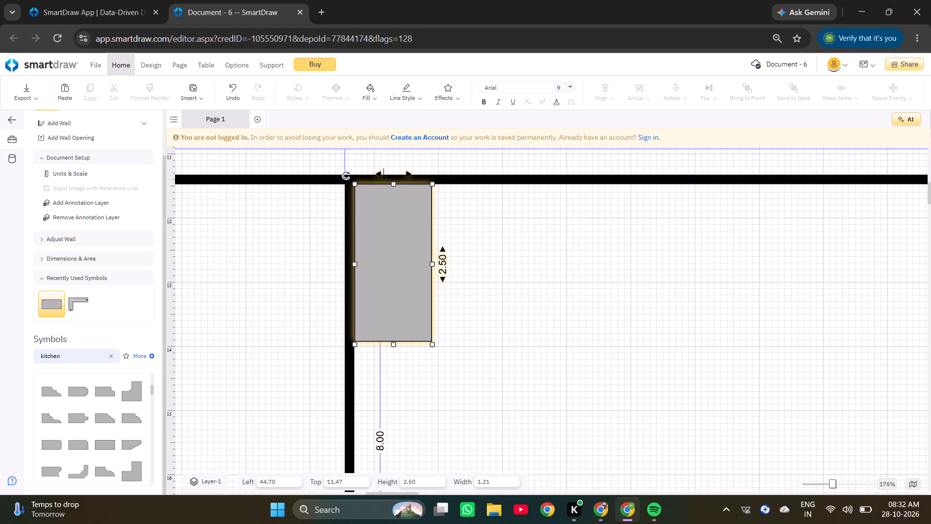
text(12)
key(Return)
ctrl+scroll(509, 200, down, 8)
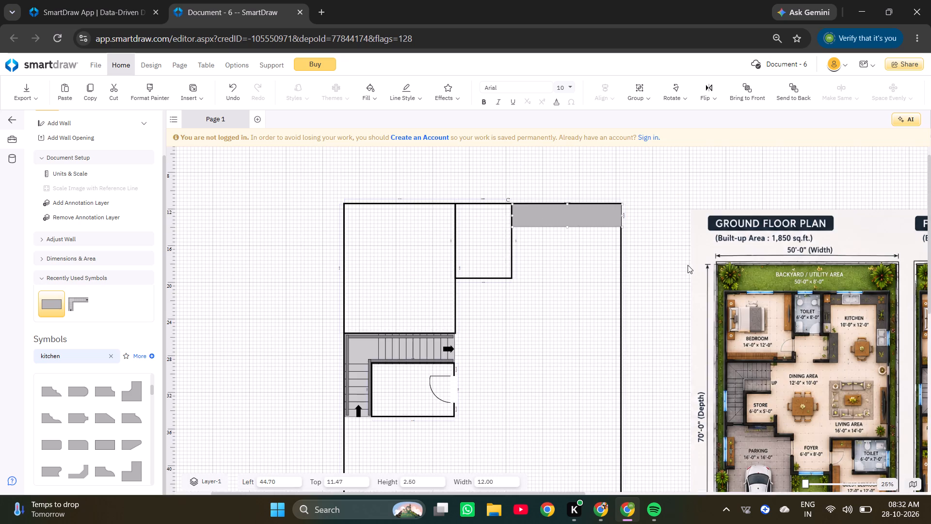
Shorten the counter's right end to the inner face of the right-hand outer wall, making it about 11.89 wide.
ctrl+scroll(592, 189, up, 6)
click(685, 312)
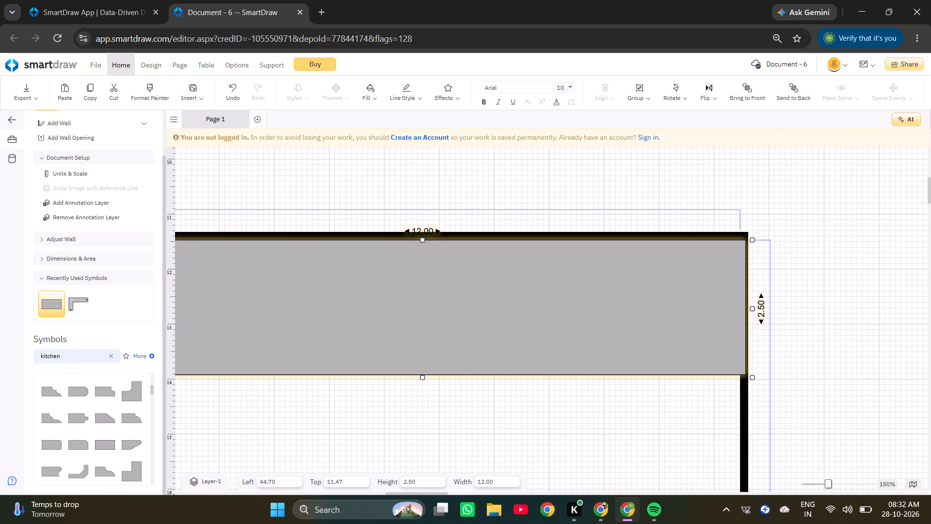
drag(752, 309, 747, 309)
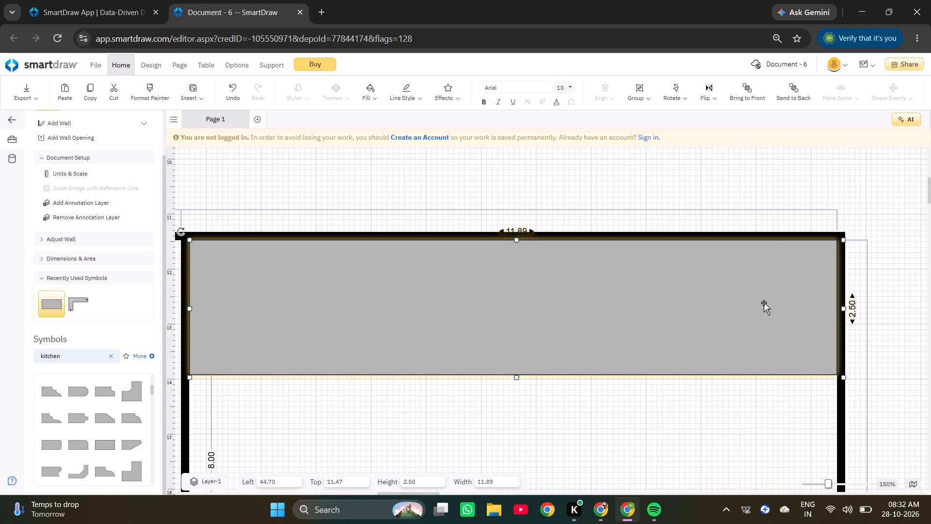
ctrl+scroll(327, 317, down, 2)
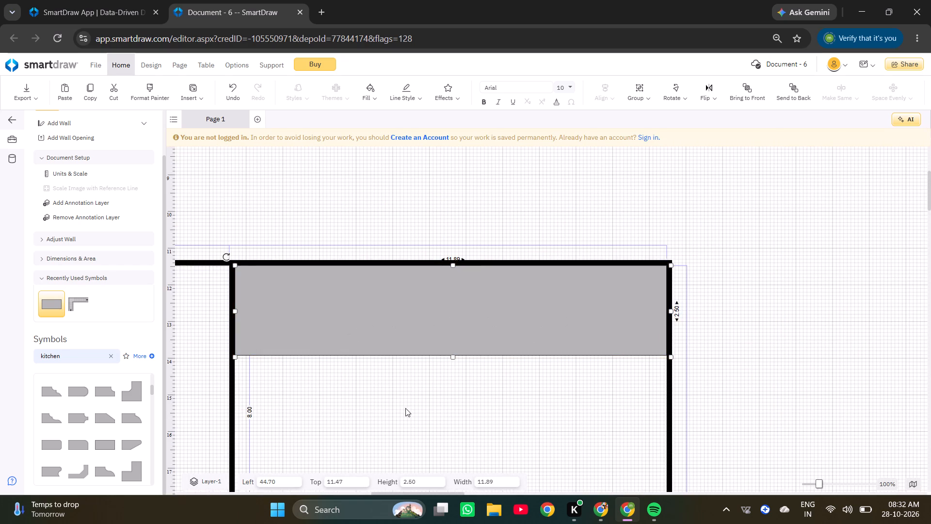
click(405, 408)
Paste a copy of the kitchen counter below the original and rotate it to run vertically.
click(476, 303)
key(ctrl+c)
scroll(485, 302, down, 5)
right_click(503, 259)
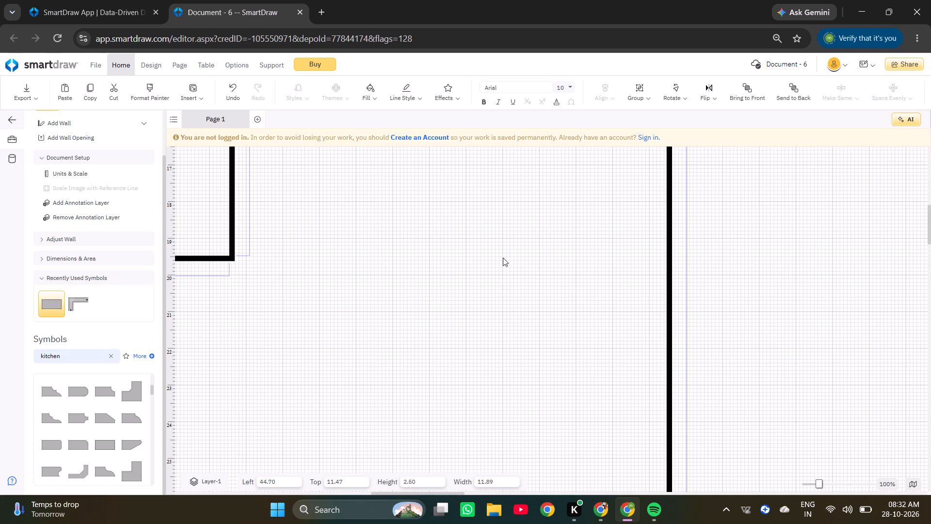
click(538, 280)
scroll(538, 280, up, 4)
scroll(568, 346, down, 3)
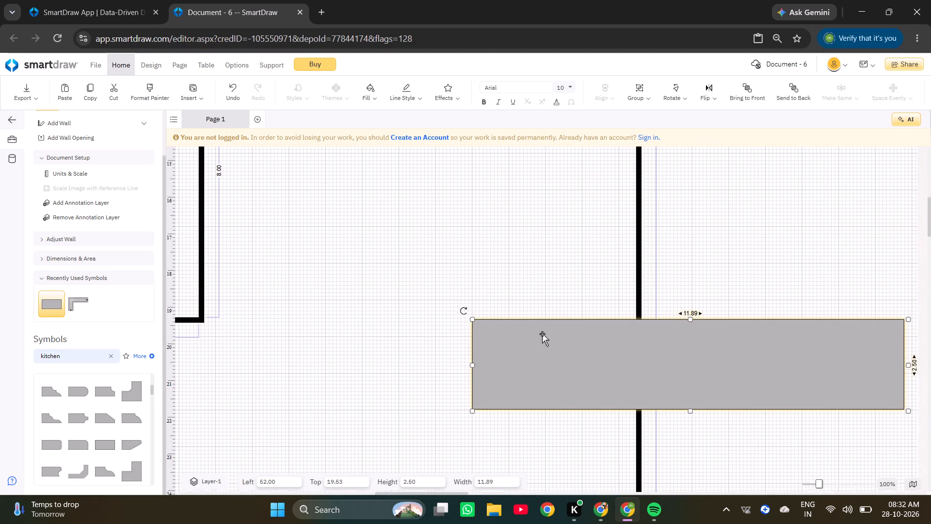
drag(461, 309, 723, 209)
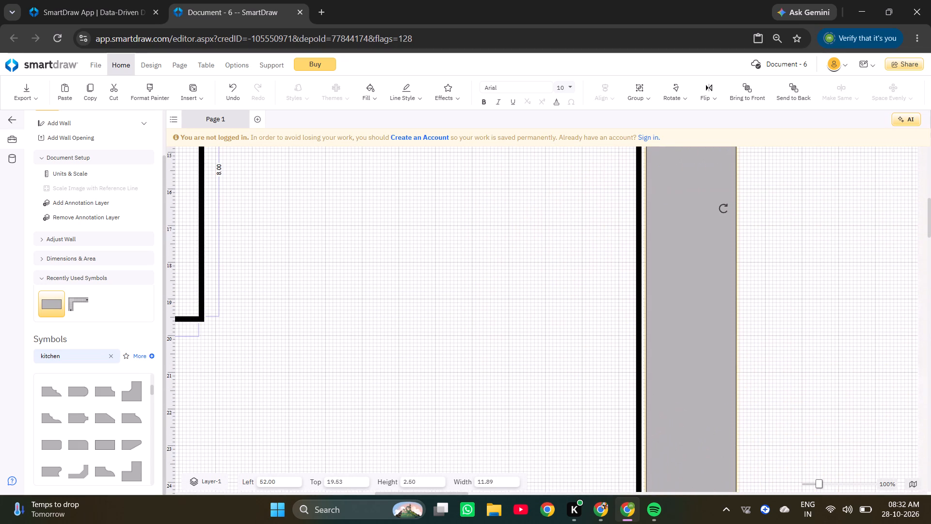
drag(723, 209, 725, 209)
Move the vertical counter copy into the kitchen's upper-right corner, against the right-hand outer wall, at about Left 49.27, Top 16.25.
drag(685, 301, 571, 282)
scroll(585, 335, up, 3)
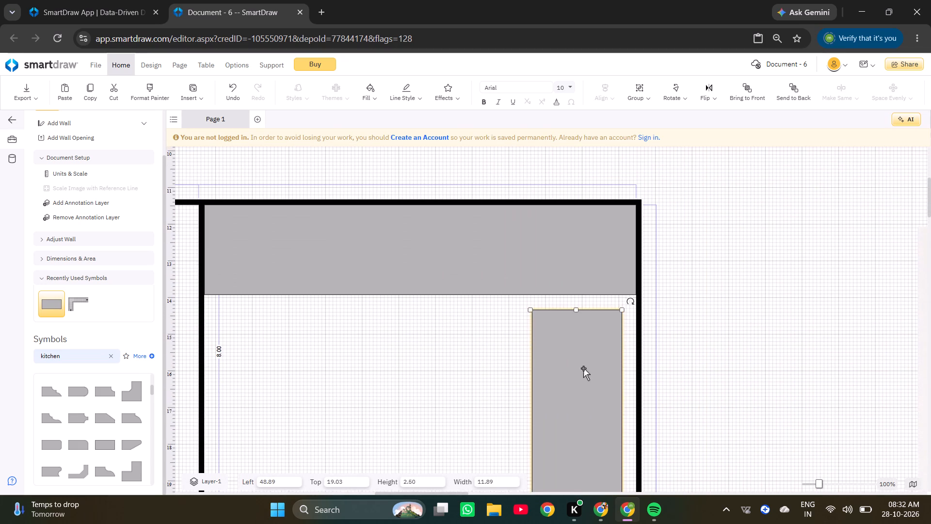
drag(583, 369, 600, 288)
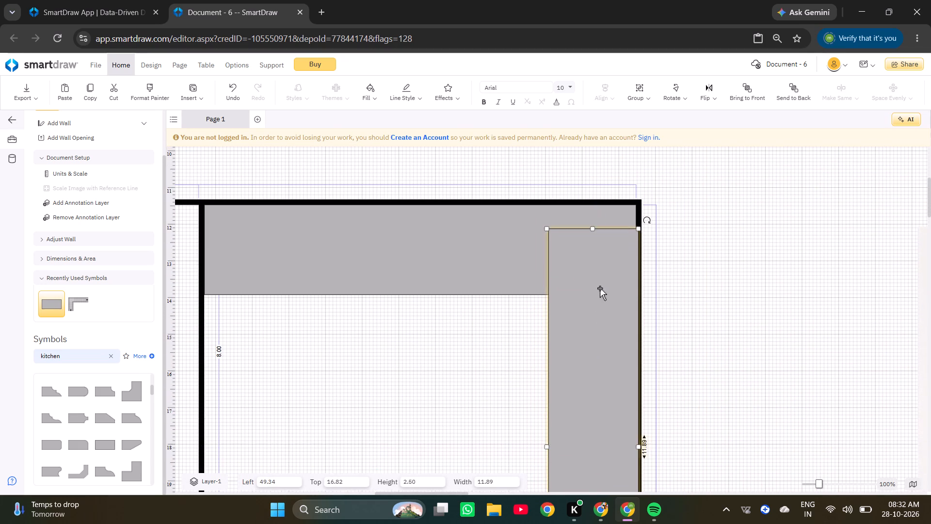
scroll(598, 293, down, 5)
ctrl+scroll(598, 296, down, 3)
scroll(598, 296, up, 1)
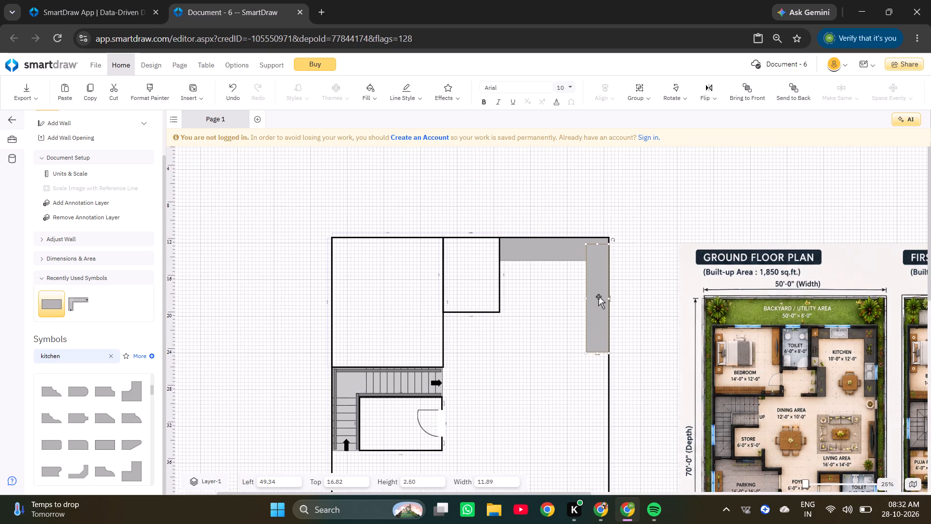
ctrl+scroll(598, 296, up, 2)
drag(598, 296, 599, 272)
scroll(596, 290, up, 2)
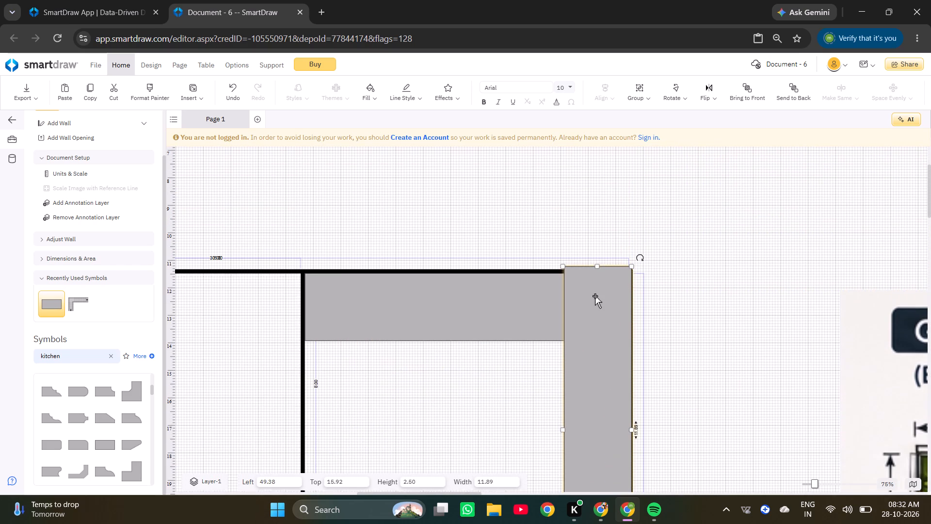
drag(595, 310, 592, 319)
Nudge the vertical counter so its upper end meets the inner face of the top outer wall, at about Top 16.17.
ctrl+scroll(604, 283, up, 3)
scroll(606, 270, up, 4)
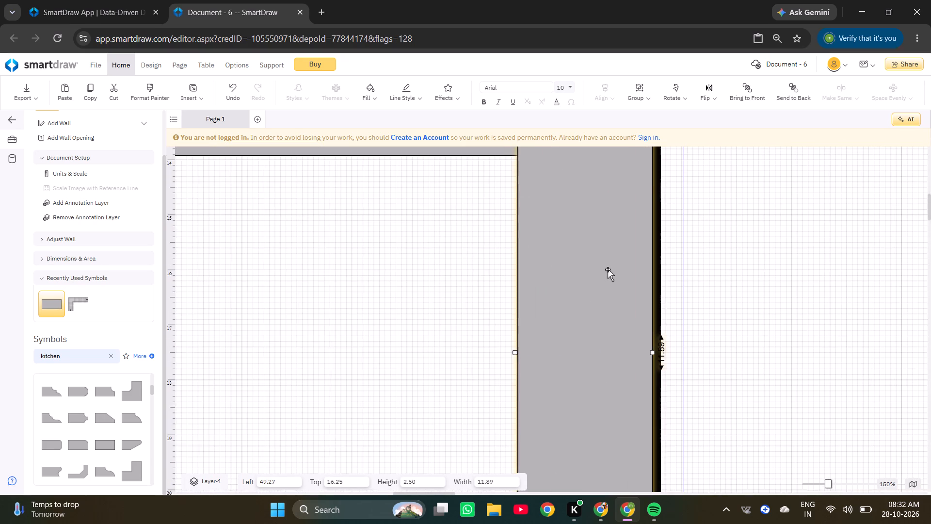
scroll(608, 269, up, 2)
click(585, 416)
key(Up)
key(Up)
key(Up)
key(Up)
key(Up)
key(Up)
key(Up)
key(Up)
key(Up)
key(Up)
key(Up)
key(Up)
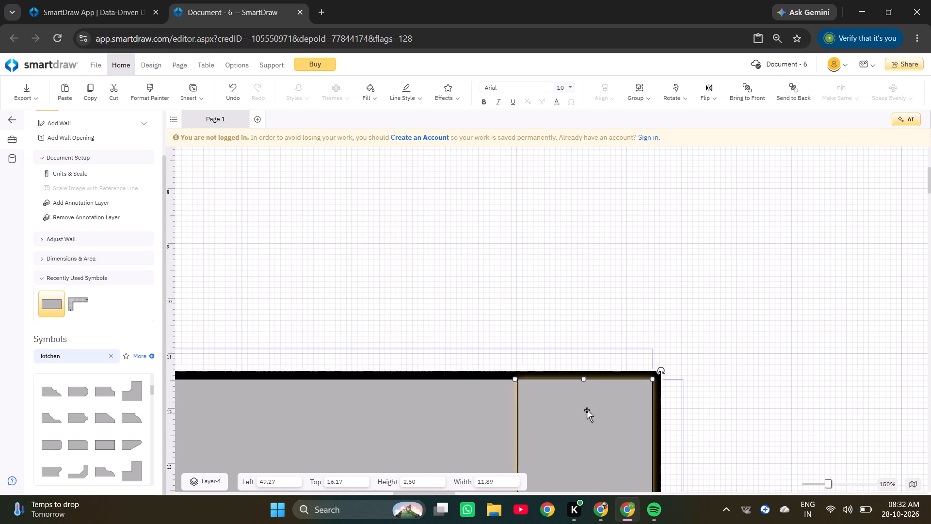
key(Down)
key(Down)
key(Down)
key(Down)
key(Down)
click(757, 309)
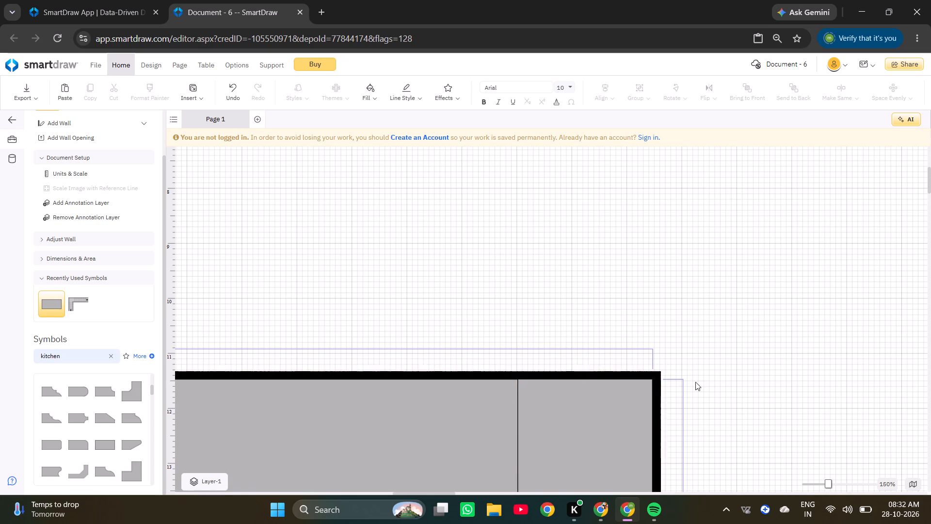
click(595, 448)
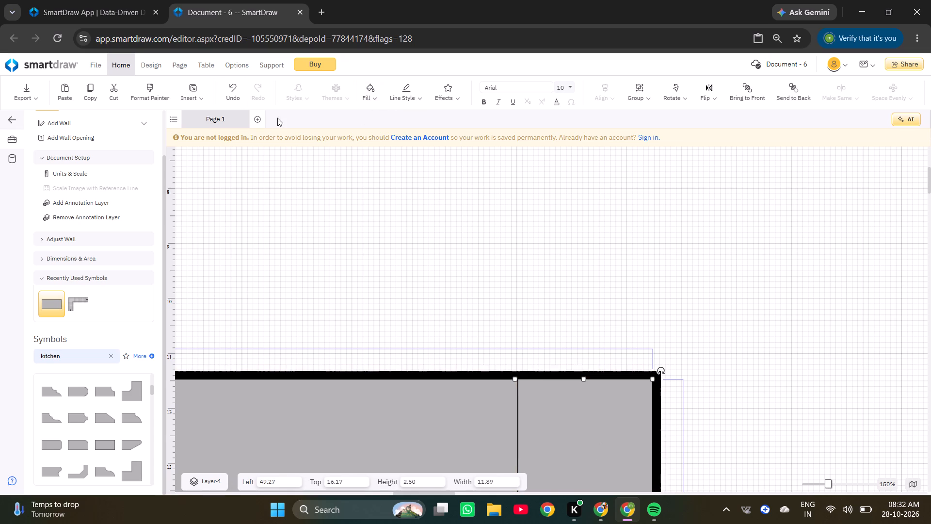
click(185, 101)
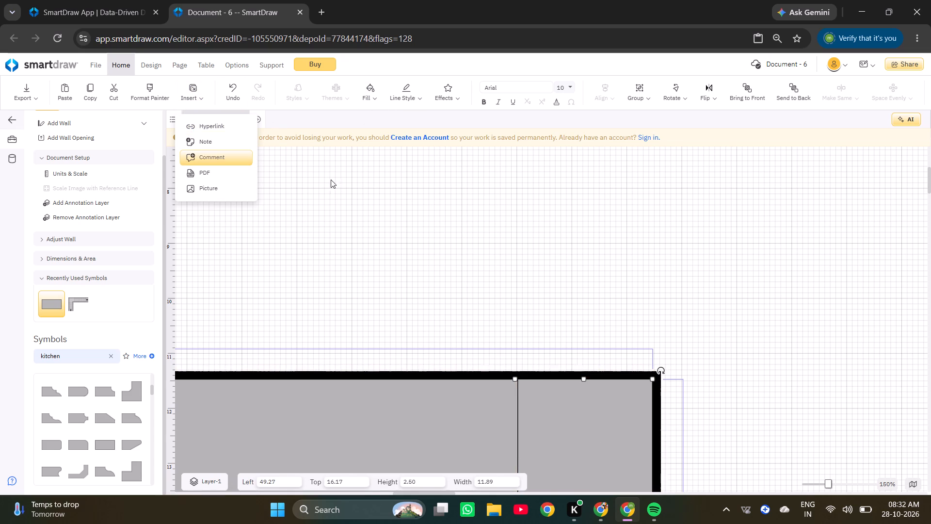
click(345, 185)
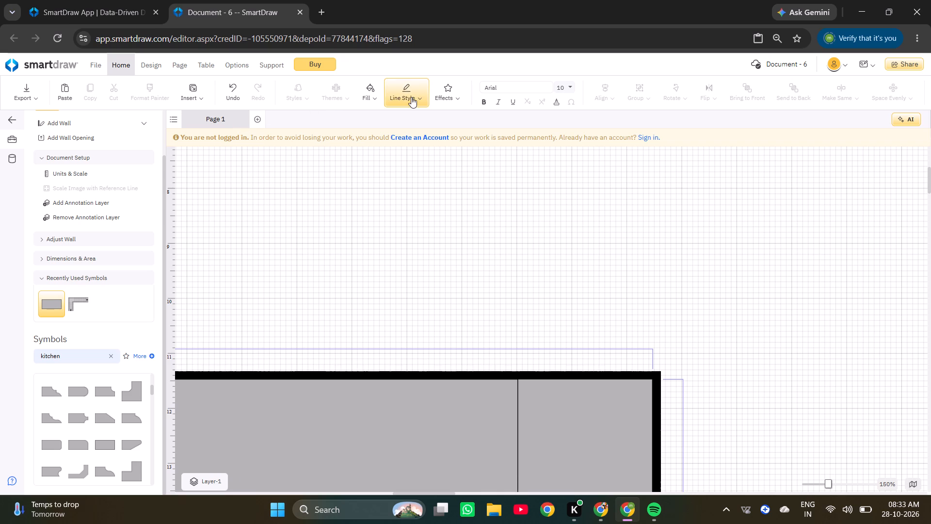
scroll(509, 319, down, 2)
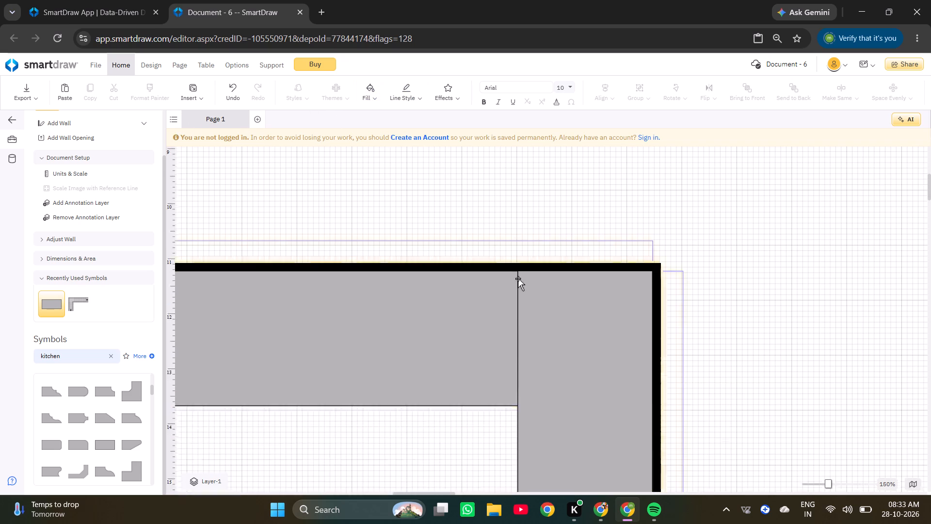
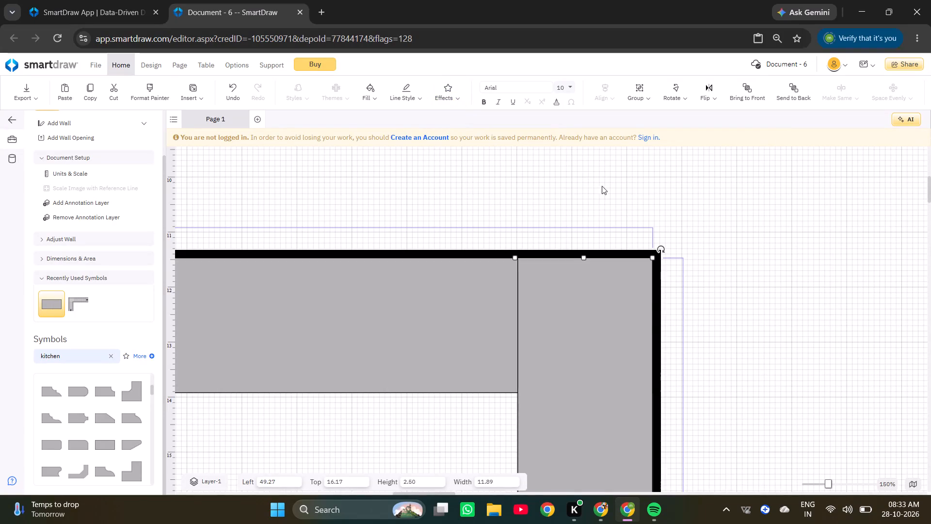
Send the vertical kitchen counter behind the horizontal counter.
click(782, 87)
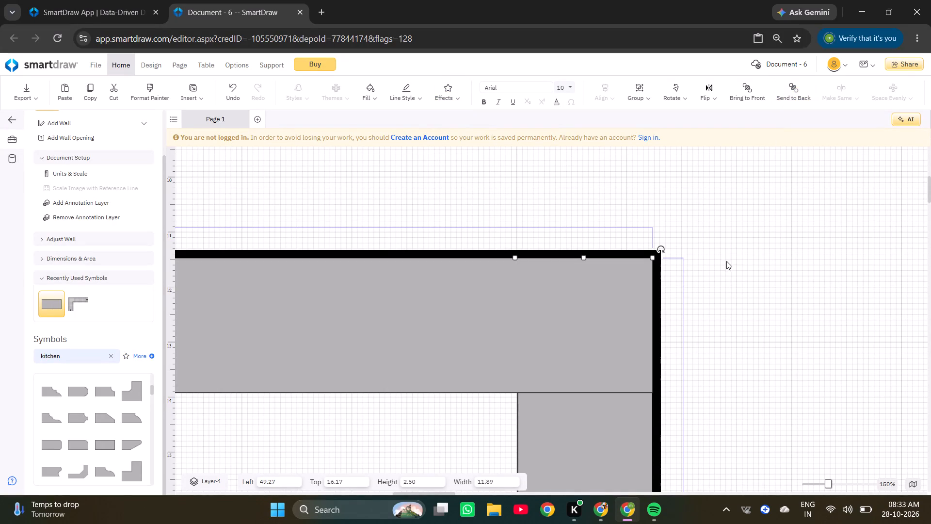
click(721, 282)
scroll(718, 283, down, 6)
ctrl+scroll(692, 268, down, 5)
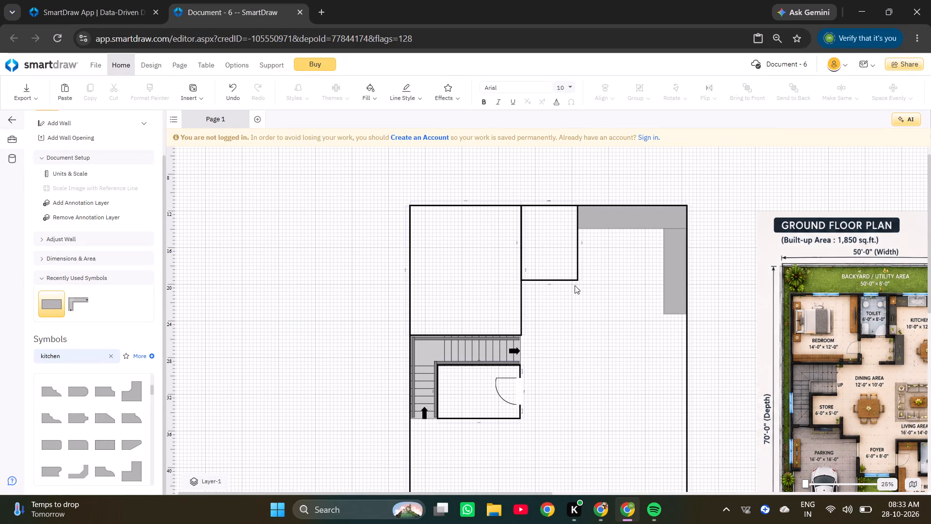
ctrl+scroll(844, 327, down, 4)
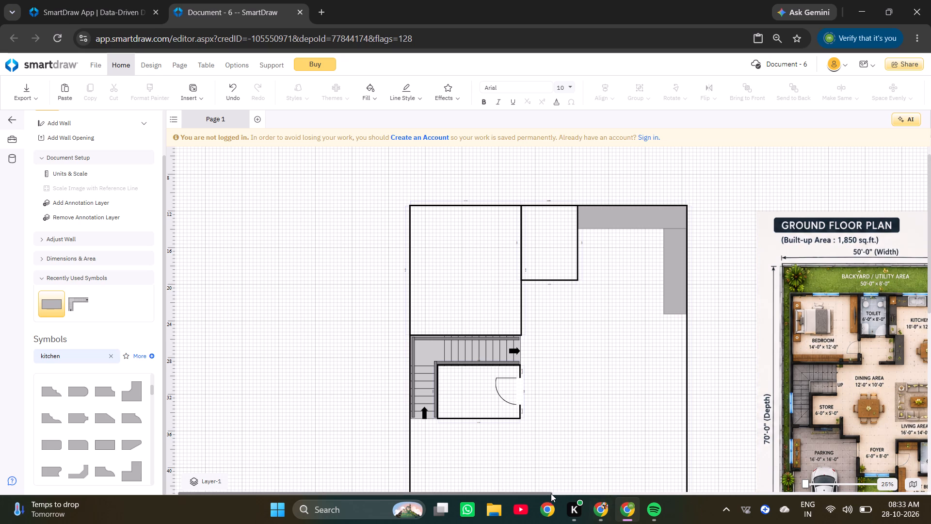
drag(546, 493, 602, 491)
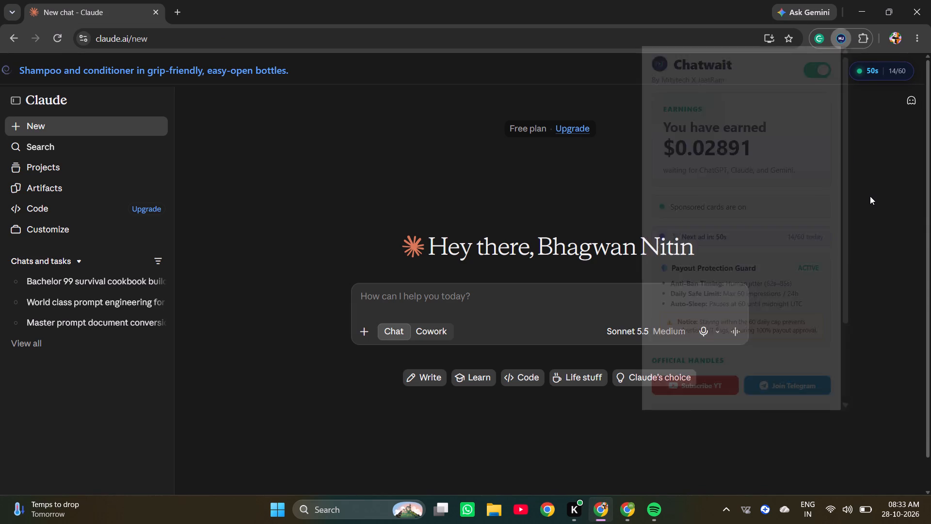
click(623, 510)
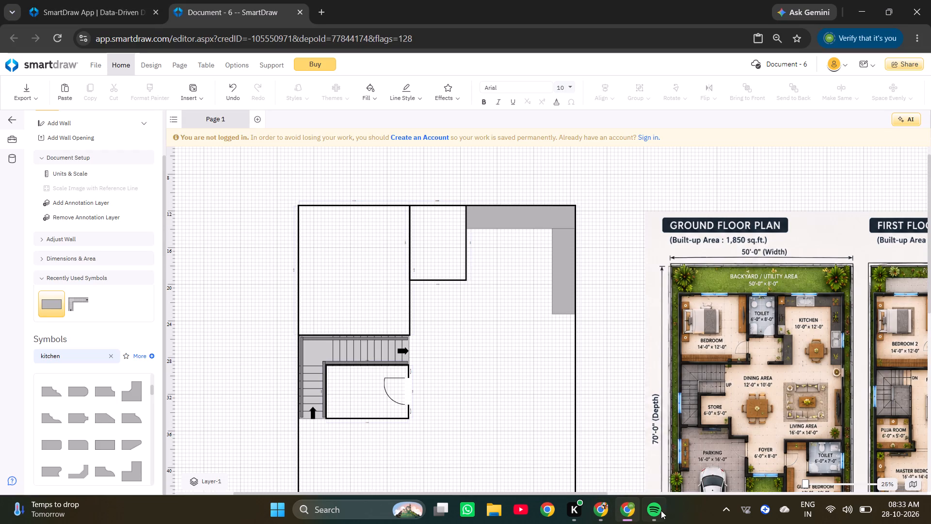
Switch to Spotify, play the song Ashke from the liked songs, and return to the floor plan.
click(657, 508)
click(82, 295)
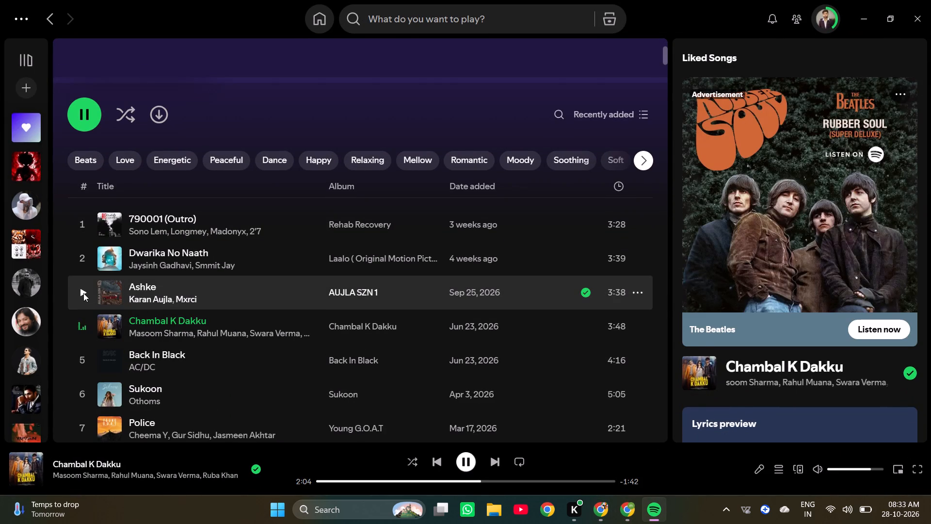
click(866, 5)
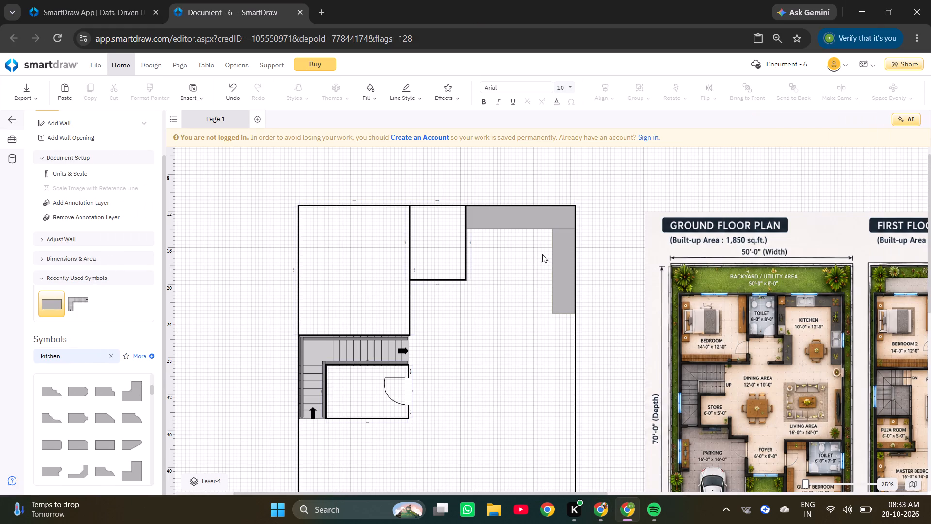
Examine the drawn kitchen counters and compare them with the kitchen and neighbouring areas in the ground floor reference plan.
ctrl+scroll(537, 241, up, 2)
ctrl+scroll(422, 239, down, 3)
ctrl+scroll(375, 222, up, 2)
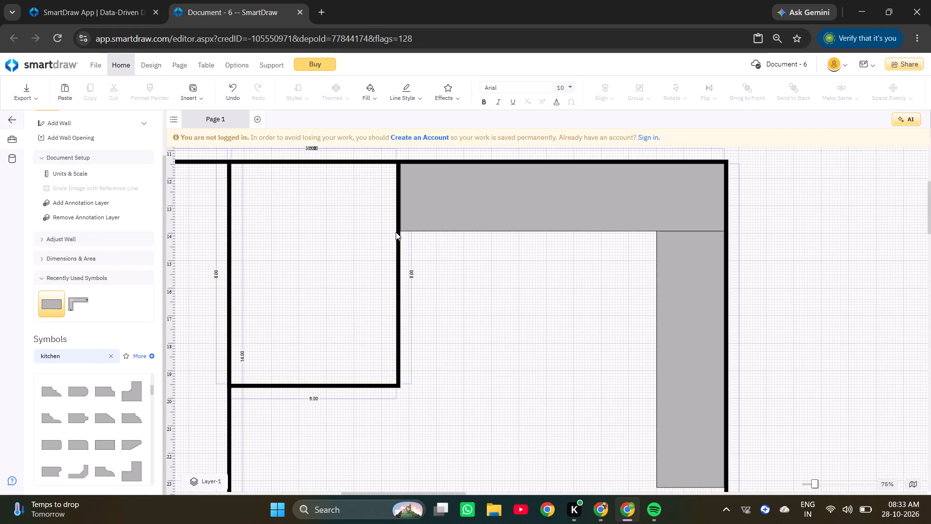
ctrl+scroll(435, 244, up, 2)
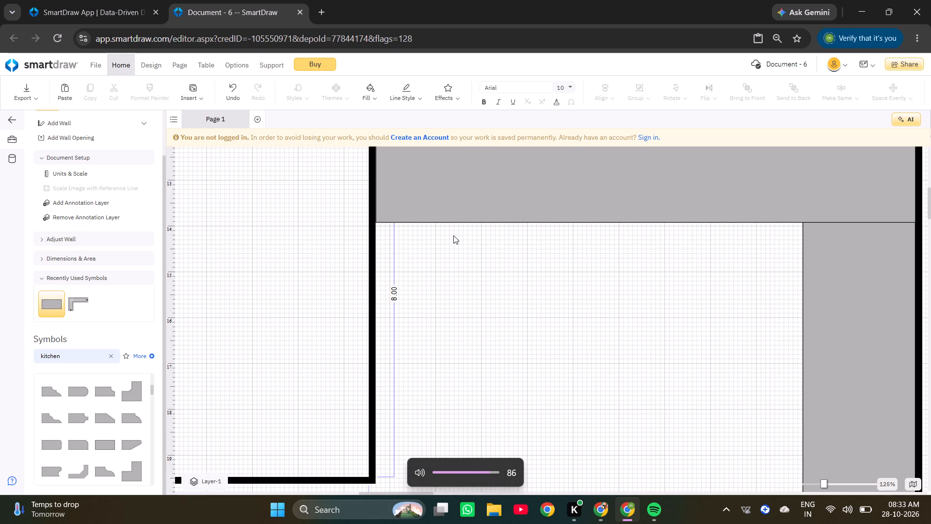
scroll(646, 300, down, 2)
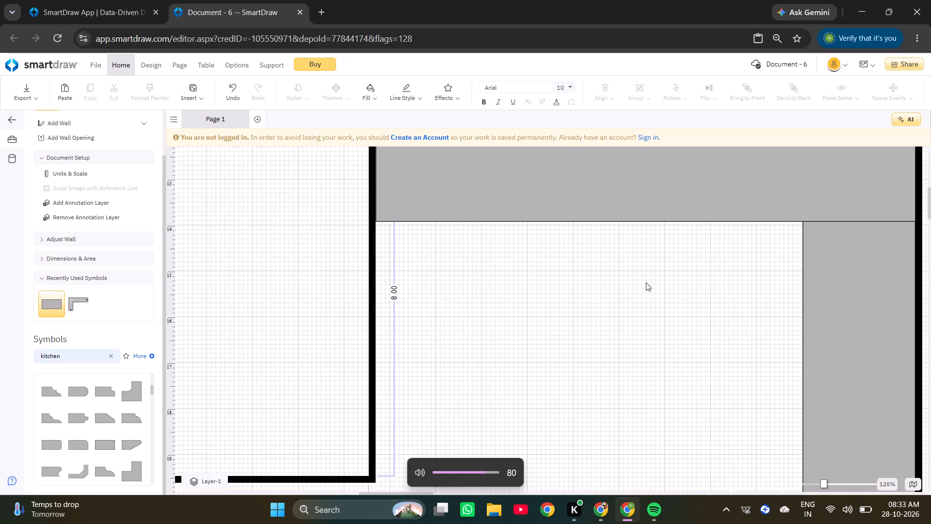
scroll(646, 282, down, 2)
ctrl+scroll(646, 275, down, 6)
ctrl+scroll(619, 240, up, 2)
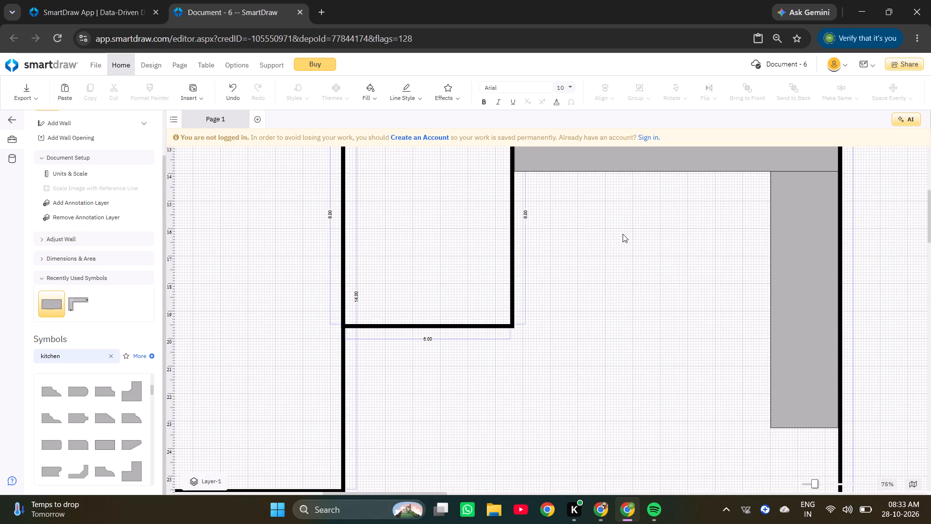
scroll(623, 234, up, 2)
scroll(664, 311, down, 4)
scroll(665, 267, up, 4)
ctrl+scroll(436, 286, up, 2)
ctrl+scroll(394, 288, down, 6)
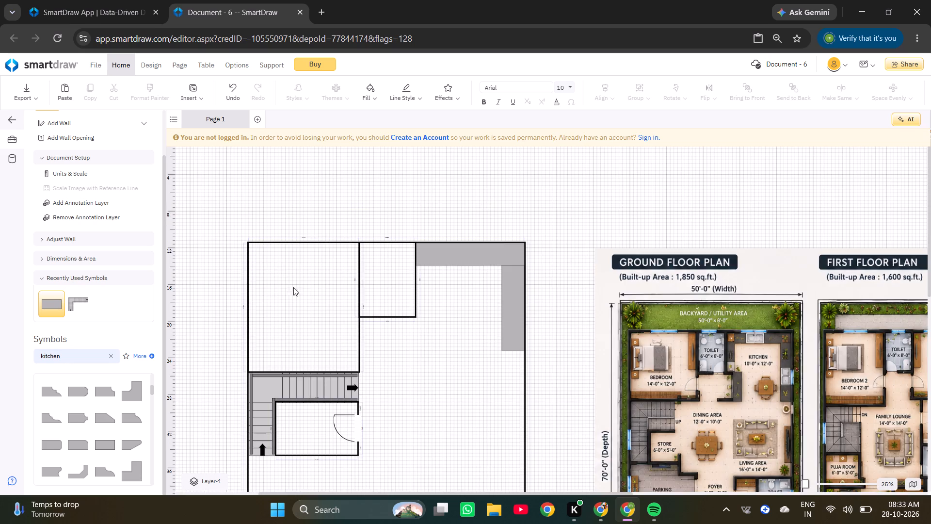
ctrl+scroll(247, 274, up, 4)
ctrl+scroll(249, 273, down, 8)
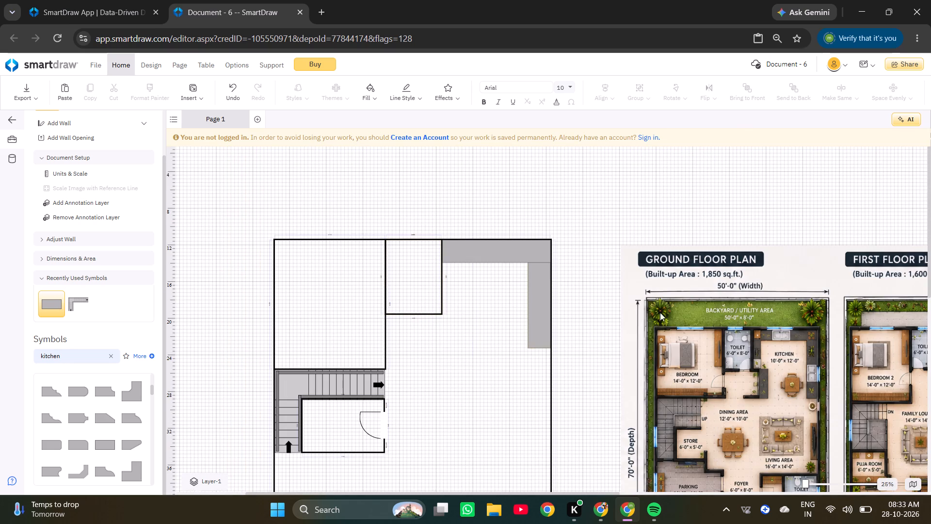
scroll(897, 345, down, 2)
ctrl+scroll(779, 247, up, 3)
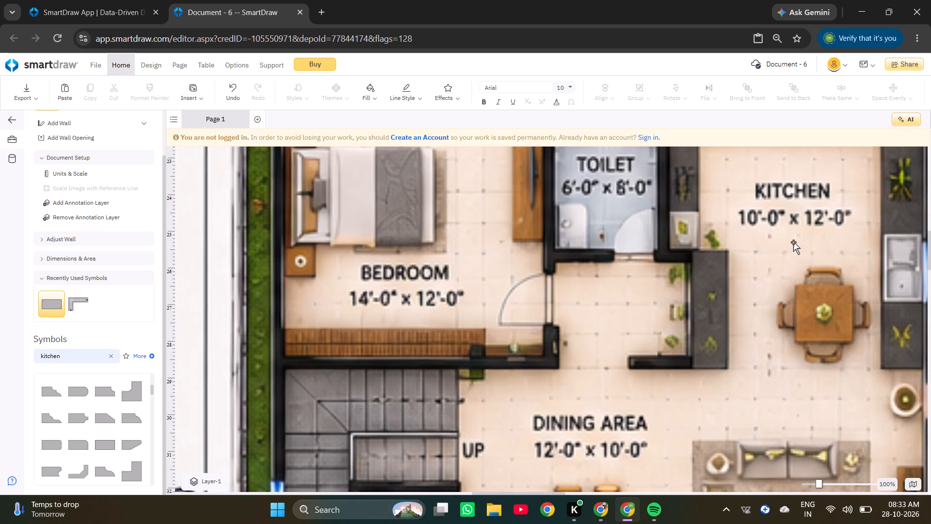
ctrl+scroll(793, 243, down, 5)
scroll(790, 324, up, 1)
scroll(790, 324, down, 2)
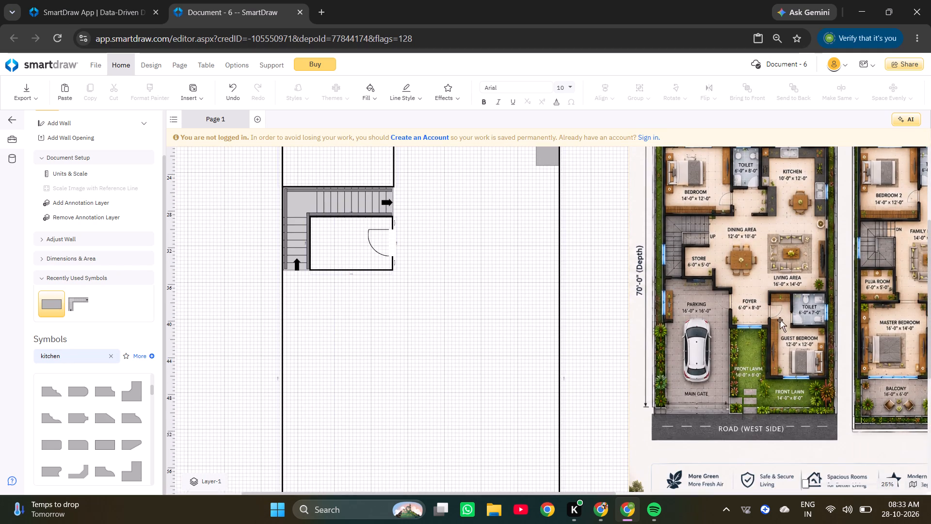
scroll(683, 321, up, 3)
scroll(491, 317, down, 2)
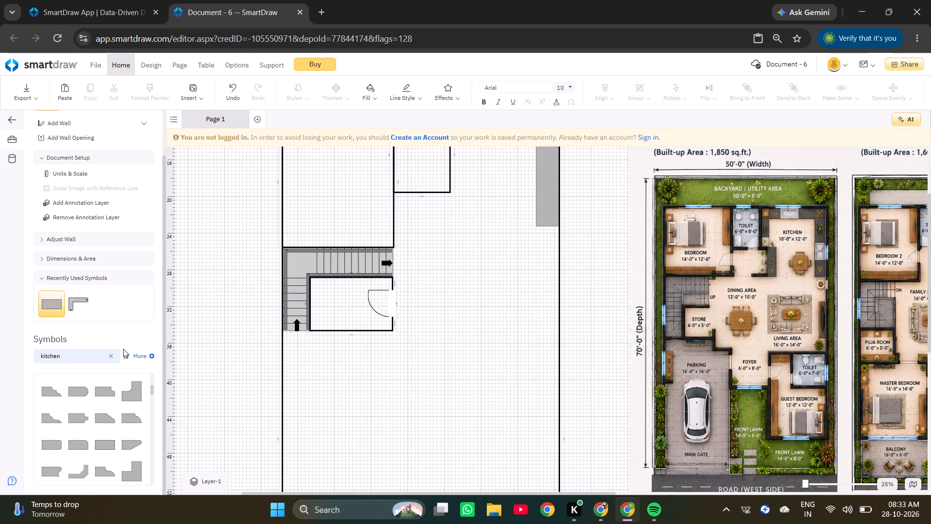
ctrl+scroll(522, 173, up, 3)
Set the vertical kitchen counter's length to 10.00.
click(597, 300)
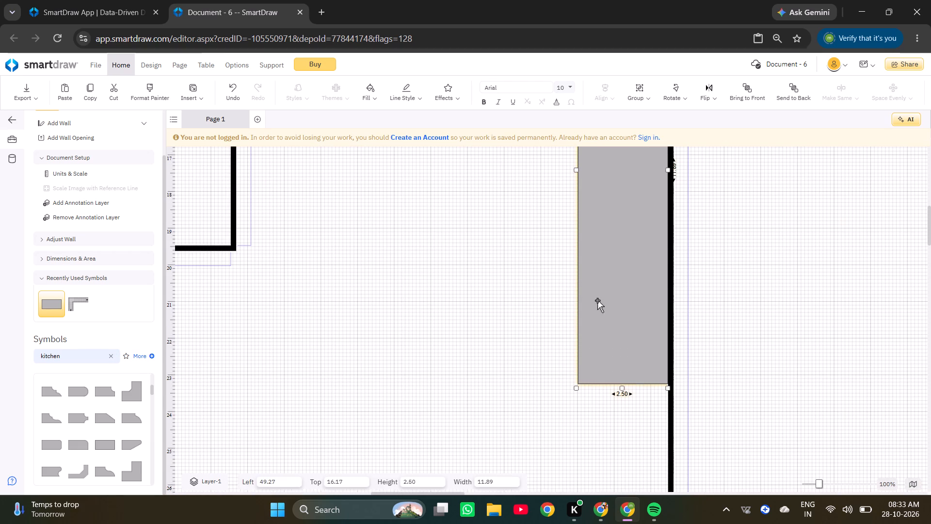
ctrl+scroll(675, 172, up, 1)
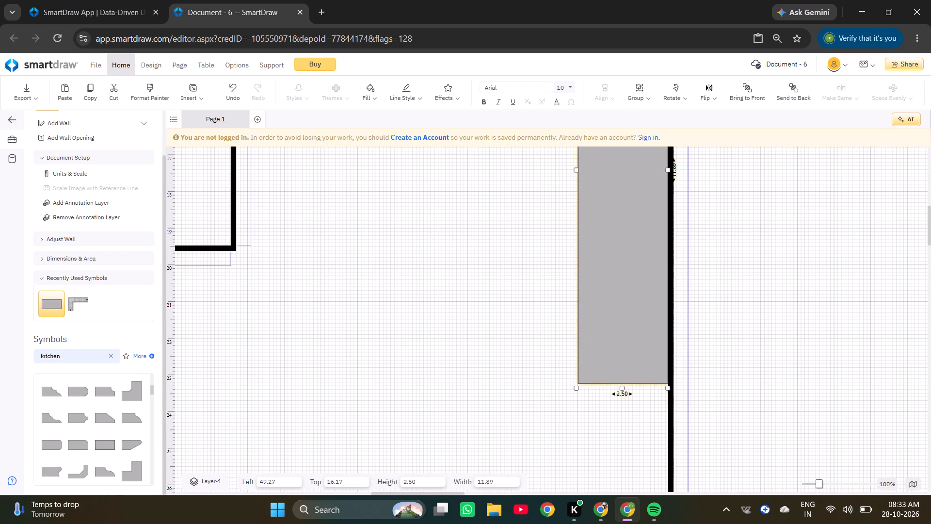
ctrl+scroll(675, 171, up, 4)
click(674, 170)
click(644, 166)
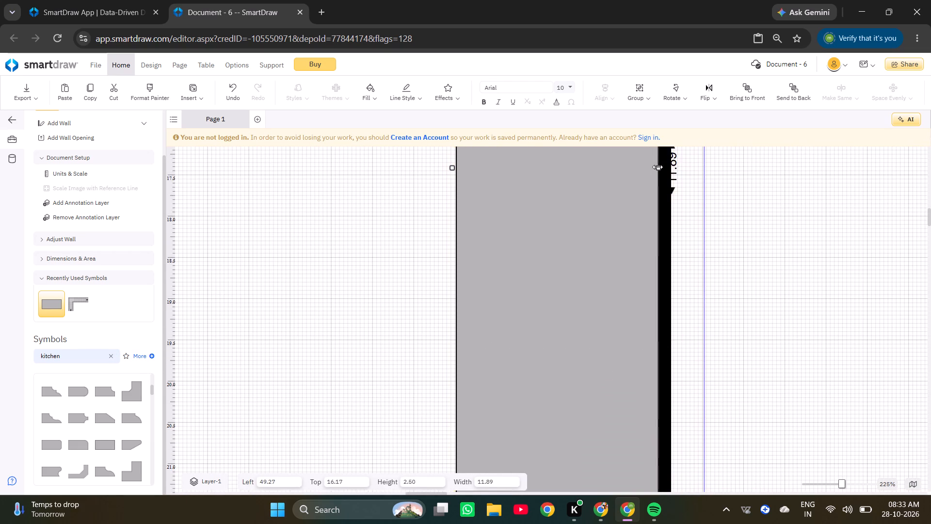
click(673, 163)
click(637, 180)
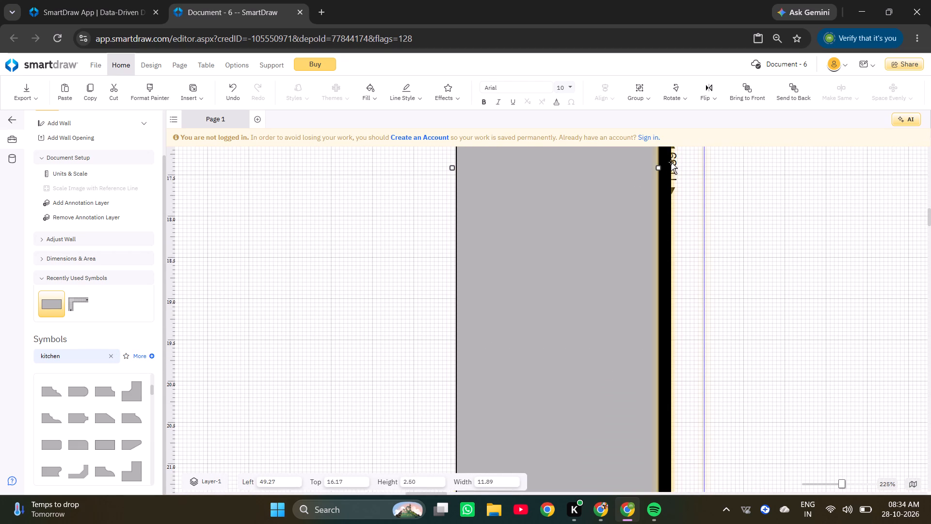
click(674, 164)
click(643, 172)
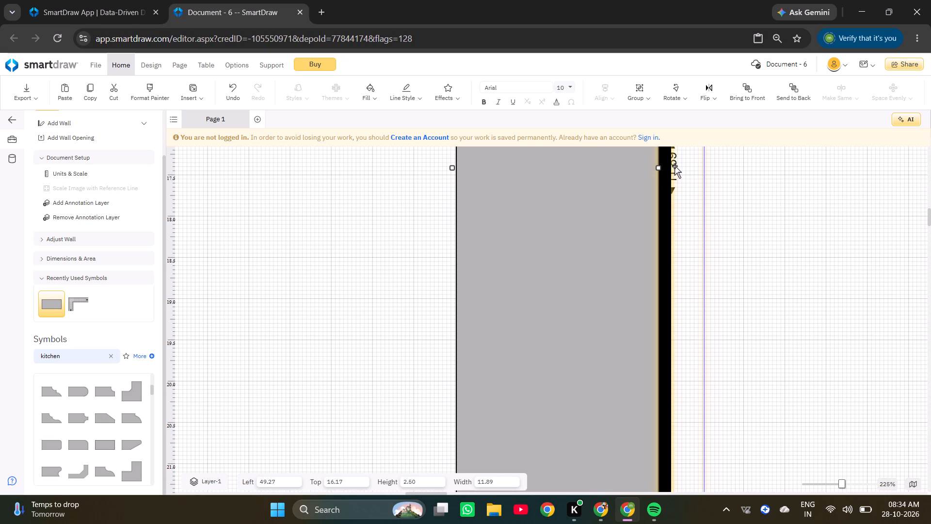
click(675, 166)
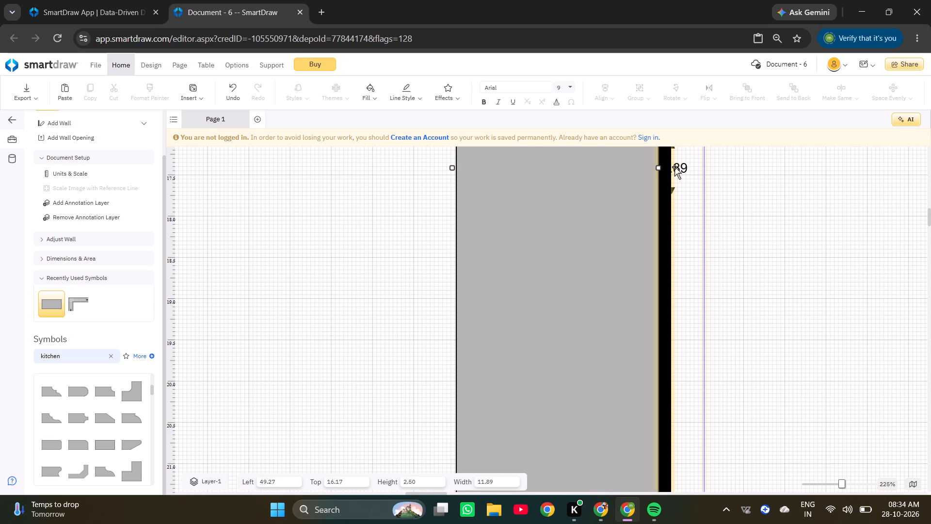
key(Right)
key(Right)
key(Right)
key(Right)
key(Right)
key(Right)
key(Right)
key(Right)
key(Right)
key(BackSpace)
key(BackSpace)
key(BackSpace)
key(BackSpace)
key(BackSpace)
key(BackSpace)
key(BackSpace)
key(BackSpace)
key(BackSpace)
key(BackSpace)
text(10)
key(Return)
ctrl+scroll(730, 131, down, 8)
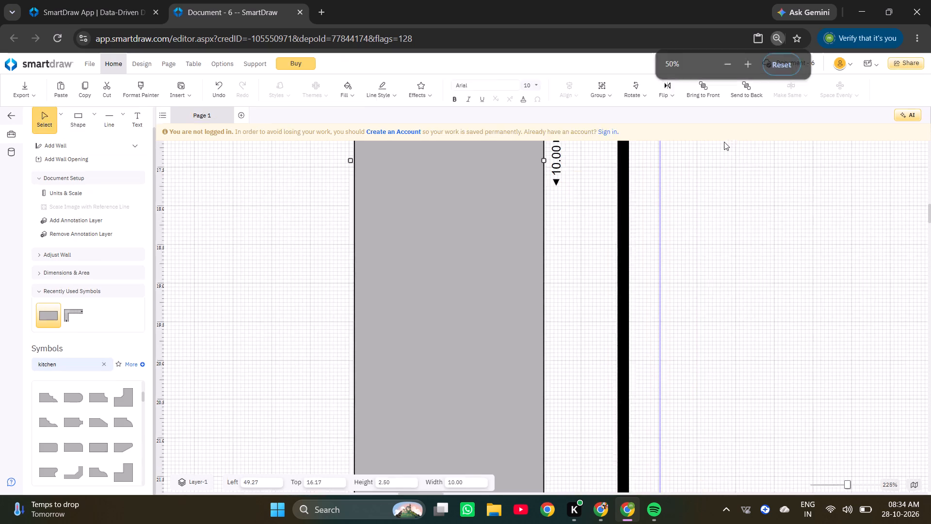
ctrl+scroll(24, 238, up, 5)
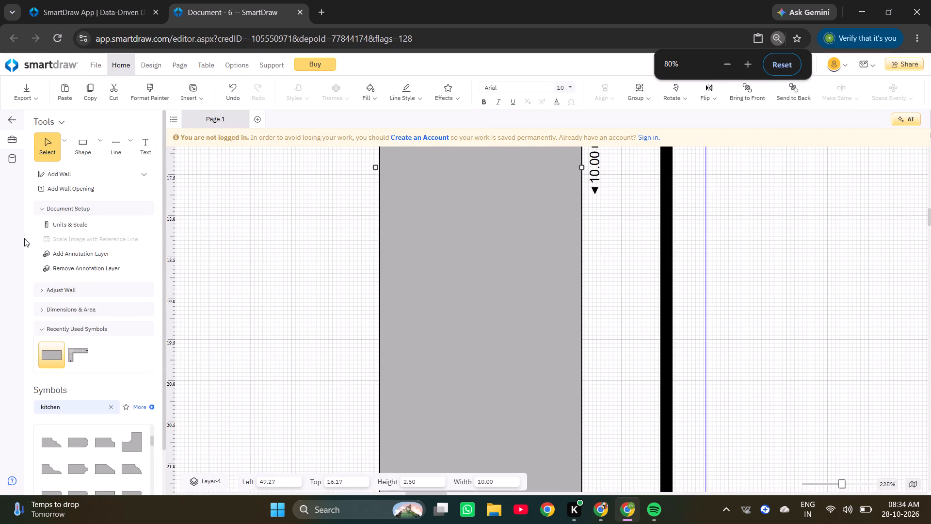
Move the shortened vertical counter against the right-hand outer wall in the kitchen's upper corner, at about Left 50.25, Top 15.27.
ctrl+scroll(25, 238, down, 1)
ctrl+scroll(235, 241, down, 4)
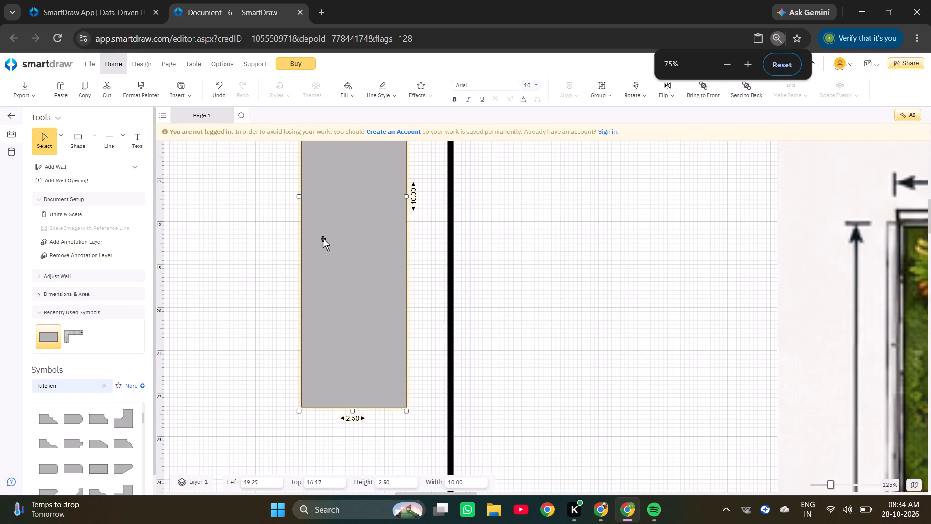
ctrl+scroll(262, 240, down, 4)
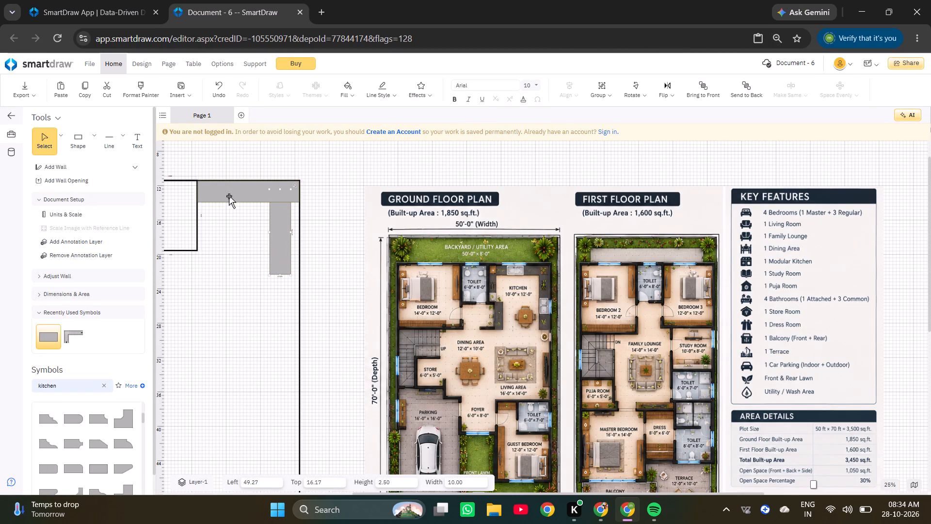
ctrl+scroll(257, 205, up, 3)
drag(348, 262, 369, 262)
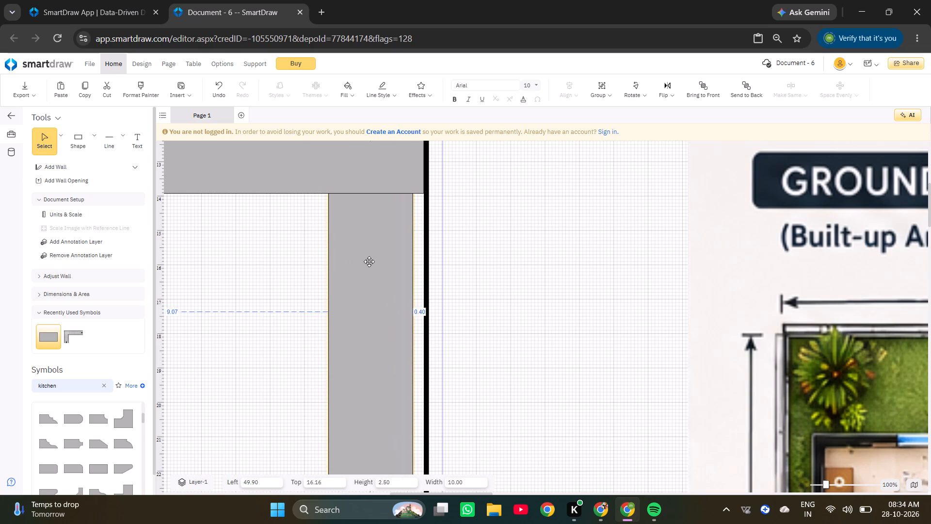
drag(369, 262, 369, 262)
scroll(371, 262, up, 2)
drag(365, 365, 377, 334)
ctrl+scroll(374, 330, down, 4)
ctrl+scroll(360, 235, up, 5)
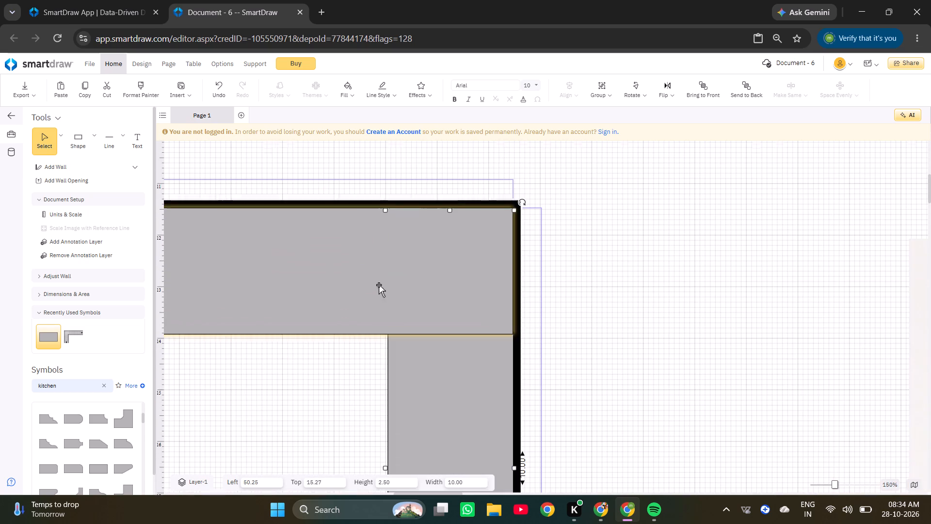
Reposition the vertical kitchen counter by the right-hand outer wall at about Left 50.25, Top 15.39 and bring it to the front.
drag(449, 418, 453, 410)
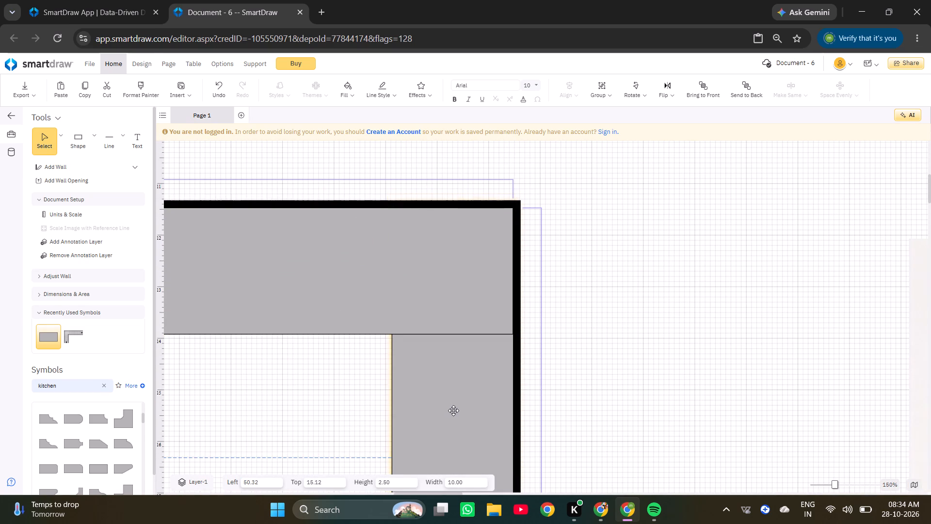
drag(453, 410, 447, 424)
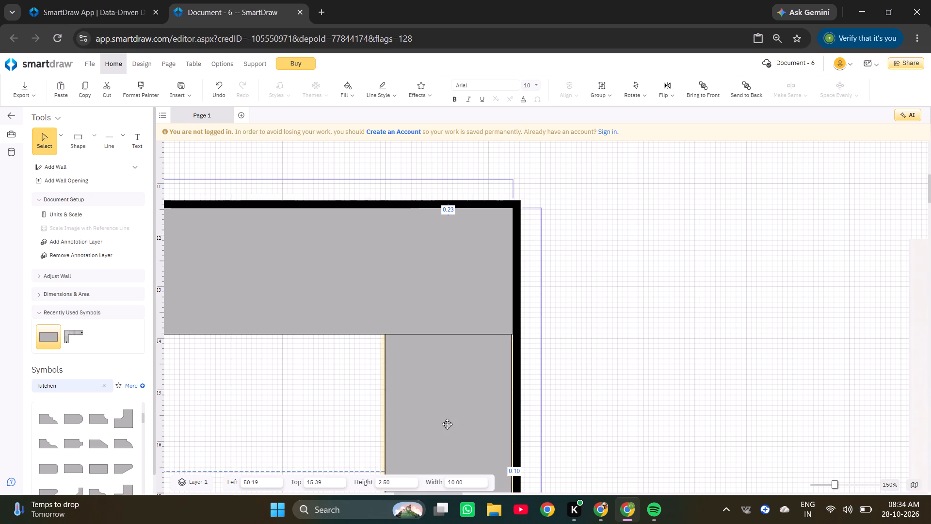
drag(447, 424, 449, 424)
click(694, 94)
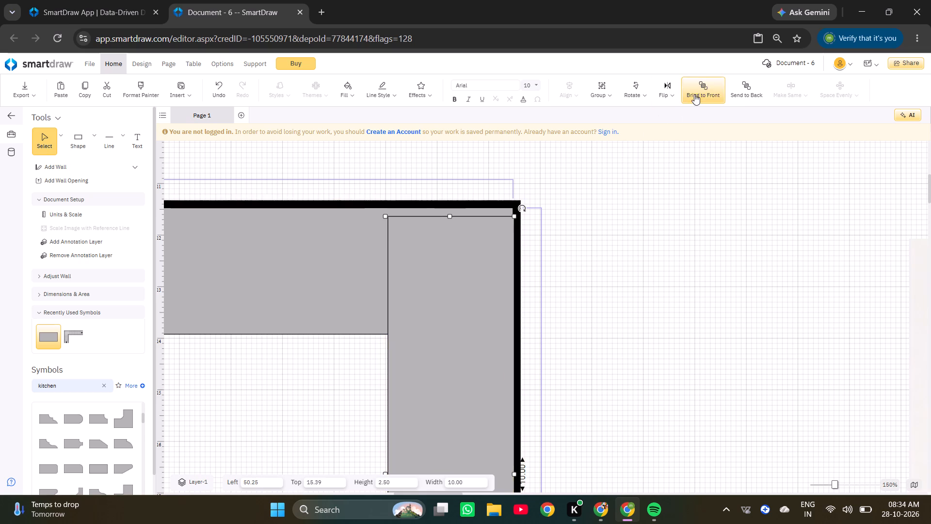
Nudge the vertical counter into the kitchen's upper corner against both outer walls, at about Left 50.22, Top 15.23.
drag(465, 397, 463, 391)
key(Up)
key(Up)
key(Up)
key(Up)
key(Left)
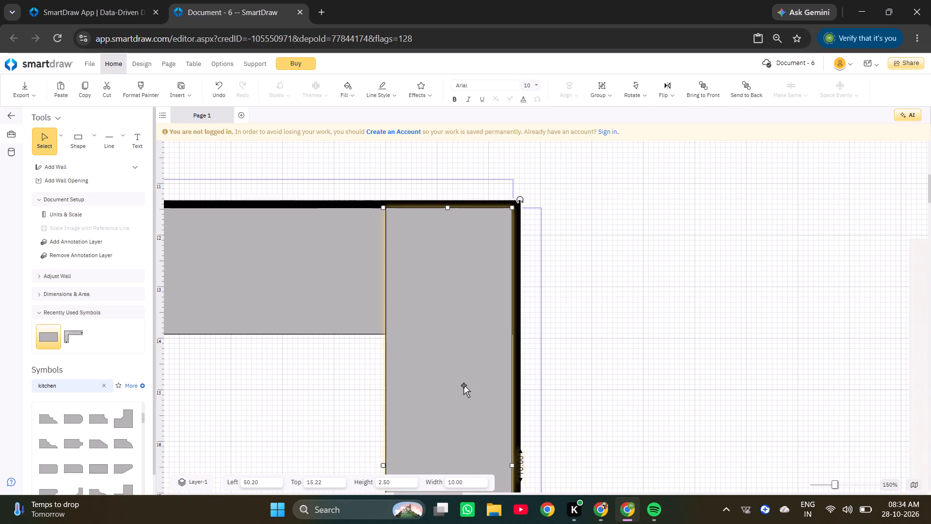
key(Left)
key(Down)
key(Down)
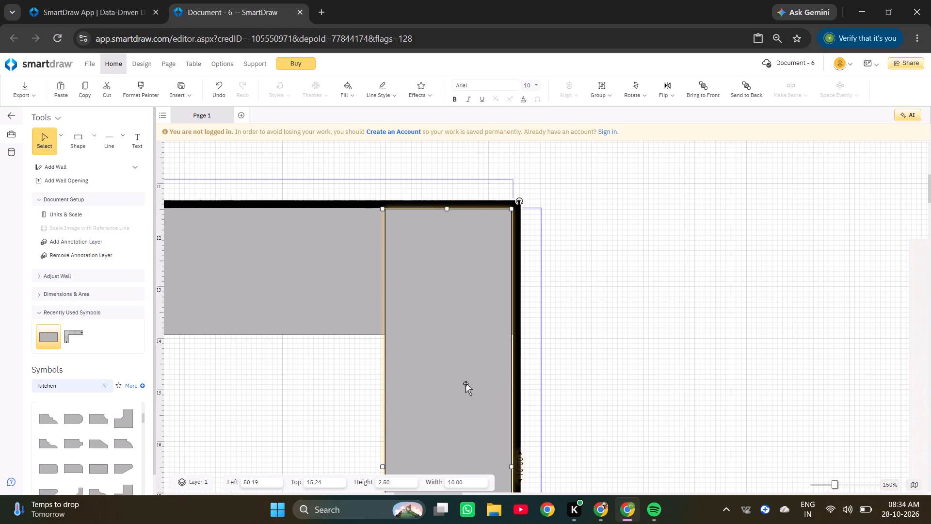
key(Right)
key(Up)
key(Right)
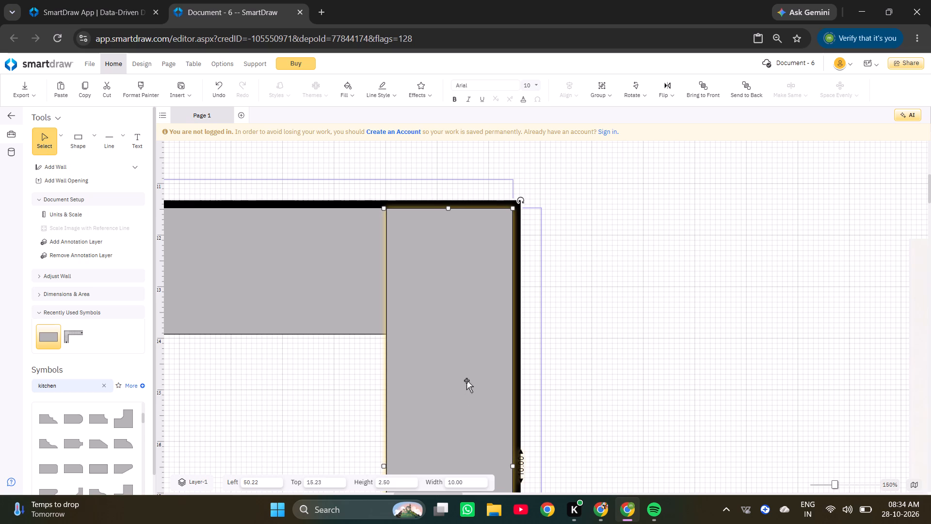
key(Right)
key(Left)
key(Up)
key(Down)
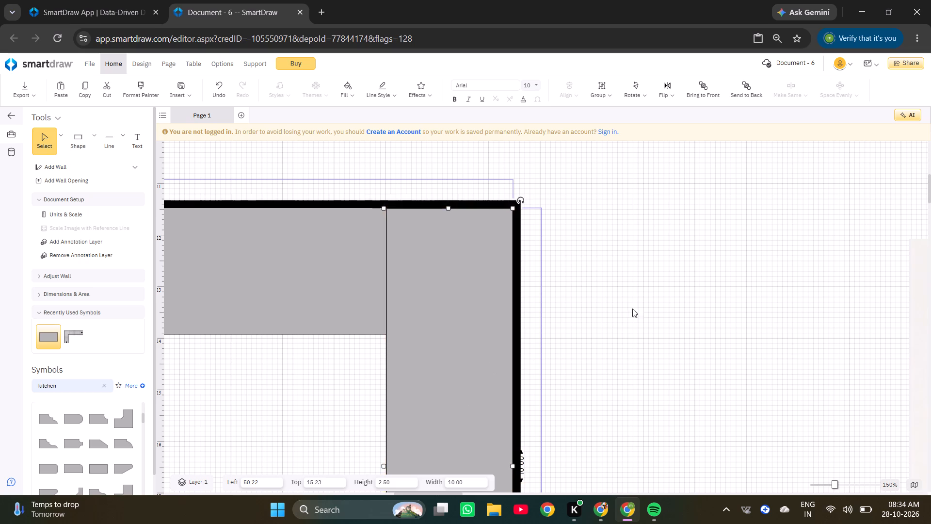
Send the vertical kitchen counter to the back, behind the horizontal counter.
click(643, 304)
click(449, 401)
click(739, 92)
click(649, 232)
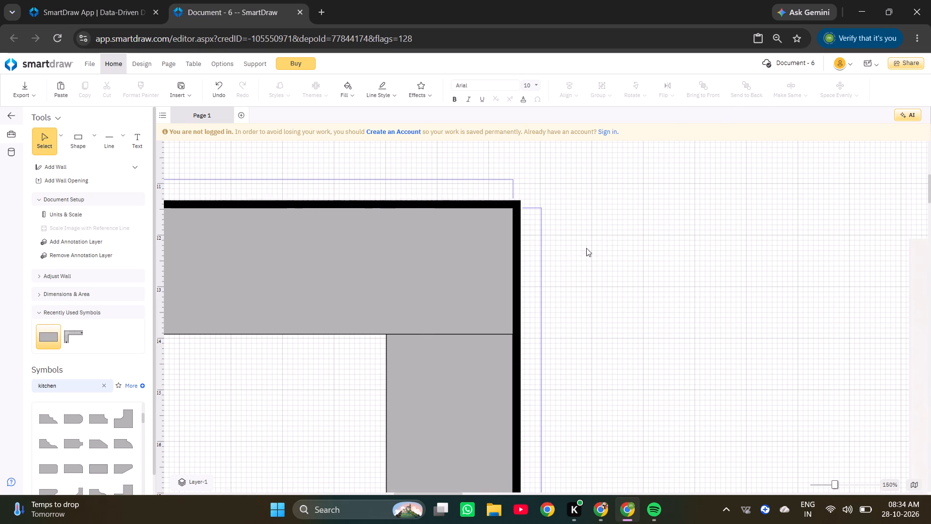
Undo the vertical kitchen counter's recent stacking changes, moves and shortening, then deselect it.
scroll(511, 265, down, 5)
ctrl+scroll(435, 265, down, 5)
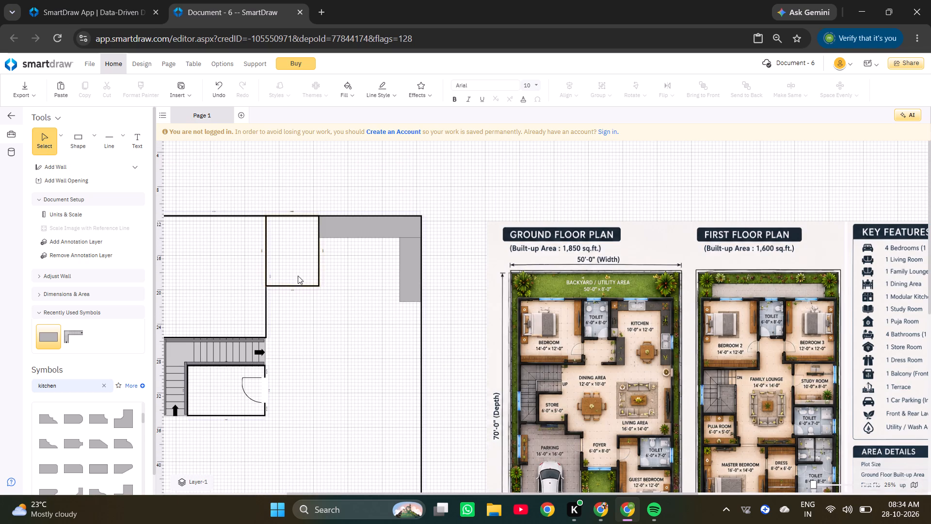
ctrl+scroll(341, 242, up, 2)
ctrl+scroll(347, 261, down, 4)
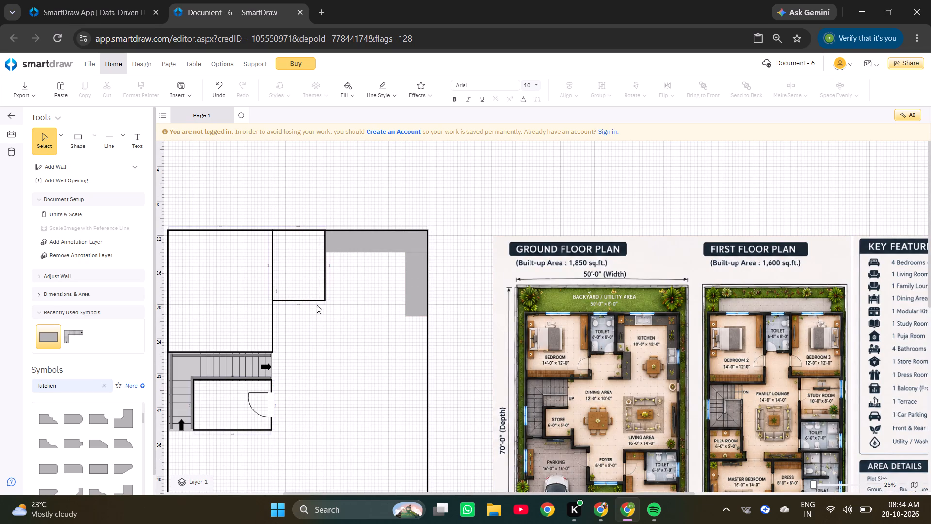
ctrl+scroll(389, 276, up, 4)
key(ctrl+z)
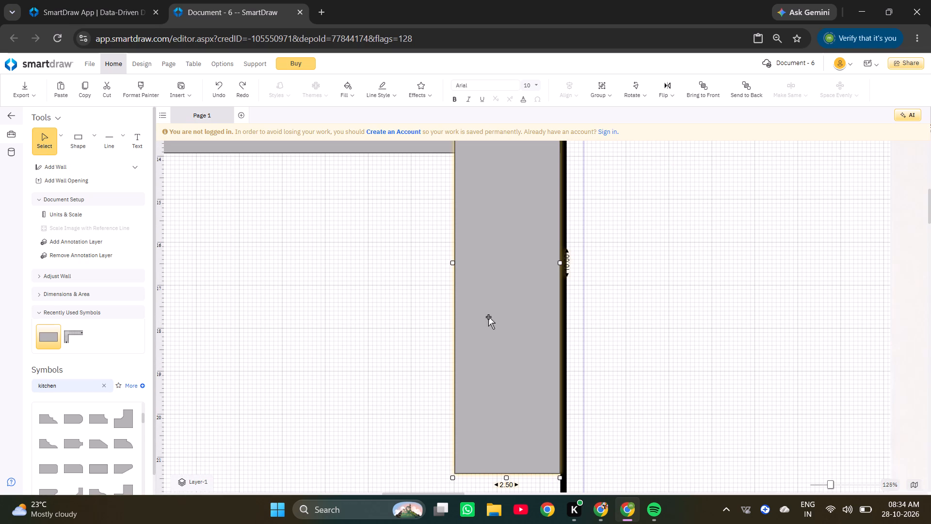
key(ctrl+z)
key(ctrl+z)
key(ctrl+z)
key(ctrl+z)
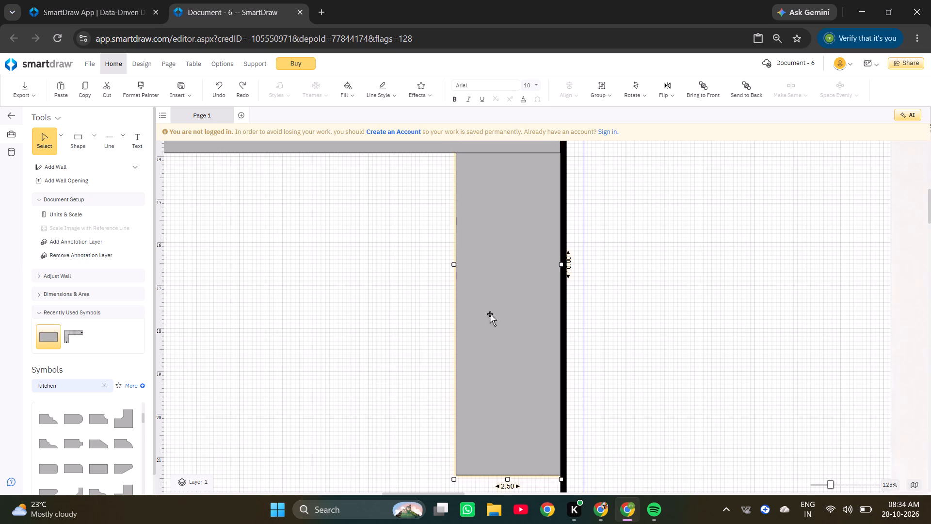
key(ctrl+z)
scroll(482, 313, down, 4)
key(ctrl+z)
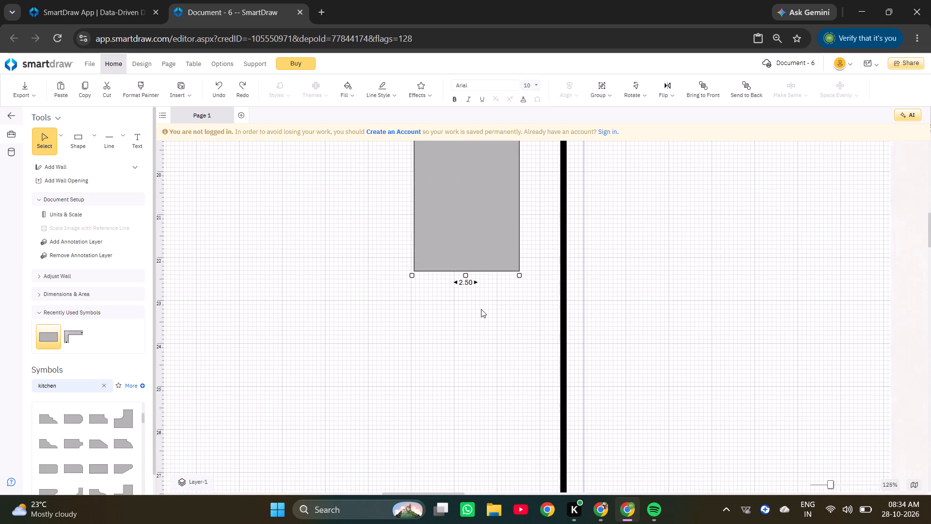
key(ctrl+z)
click(395, 359)
ctrl+scroll(392, 356, down, 9)
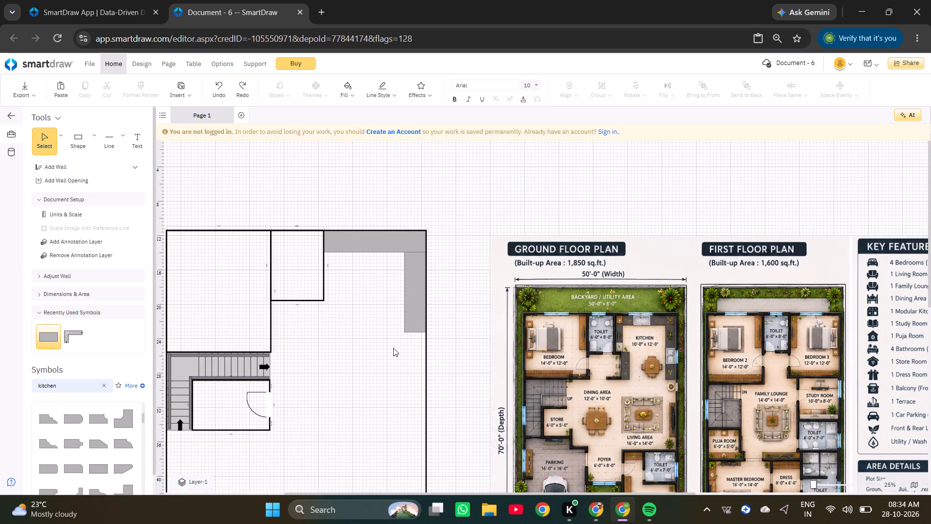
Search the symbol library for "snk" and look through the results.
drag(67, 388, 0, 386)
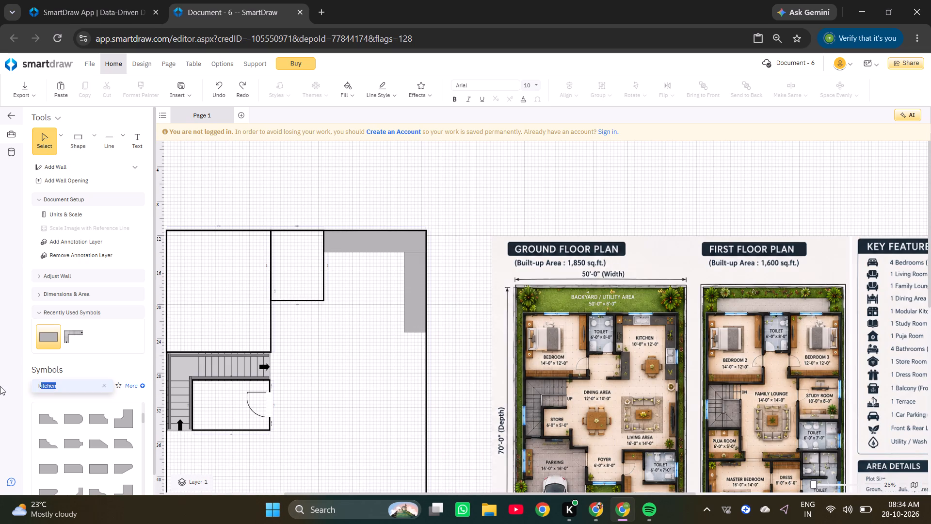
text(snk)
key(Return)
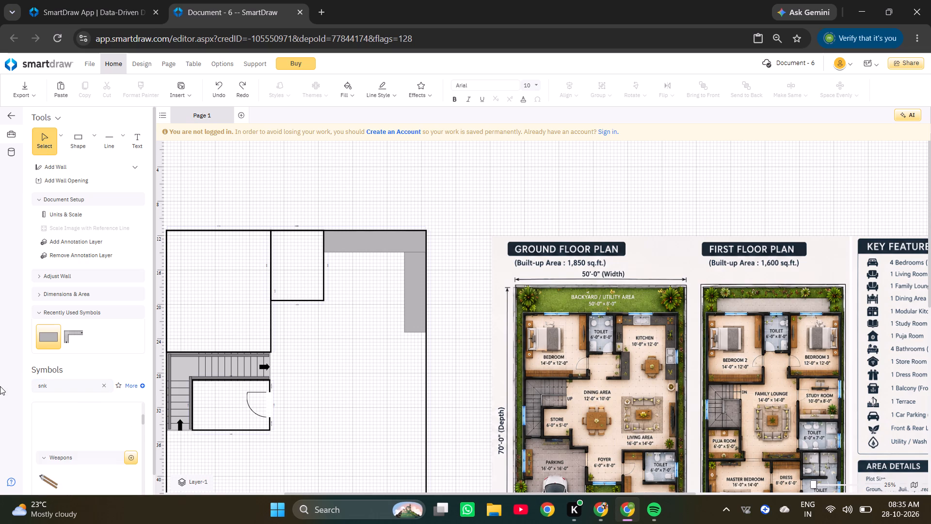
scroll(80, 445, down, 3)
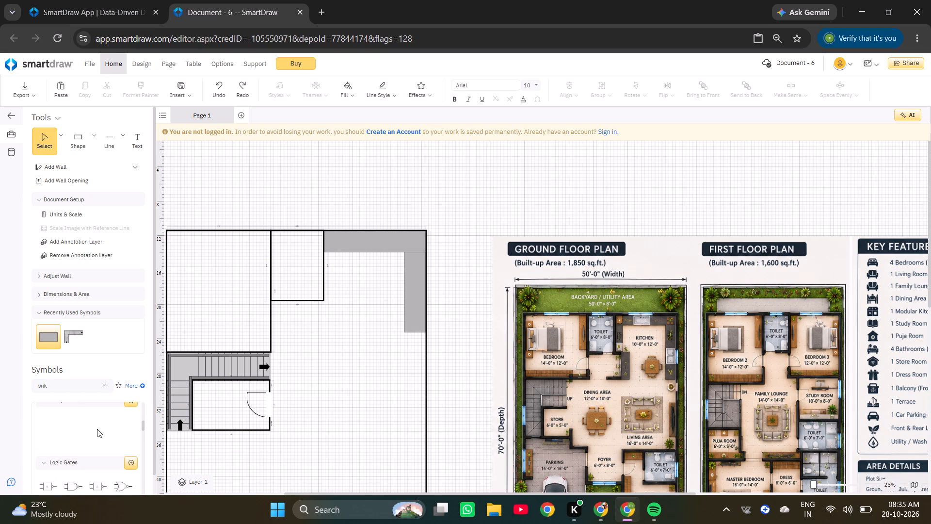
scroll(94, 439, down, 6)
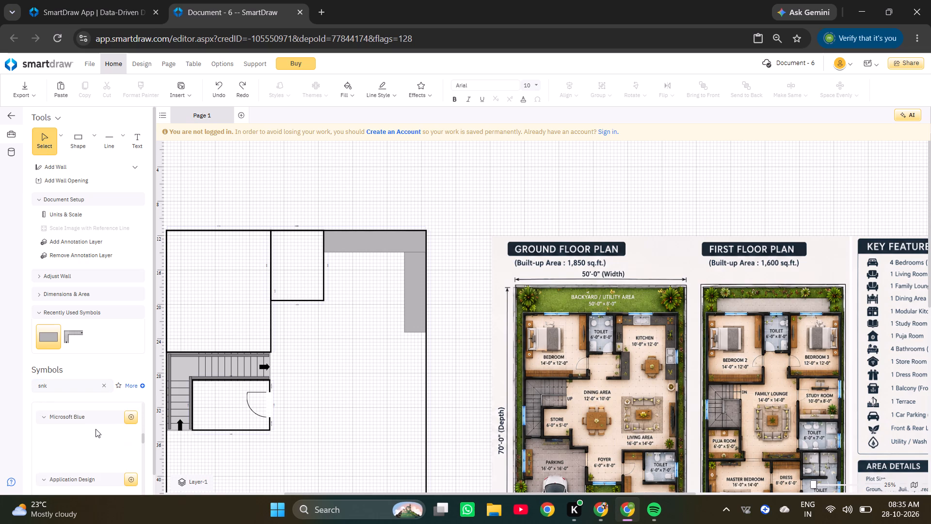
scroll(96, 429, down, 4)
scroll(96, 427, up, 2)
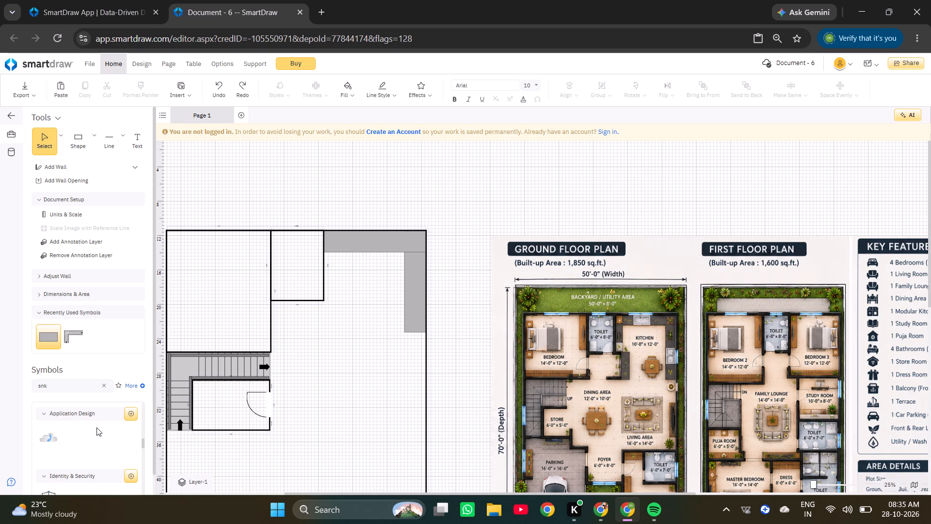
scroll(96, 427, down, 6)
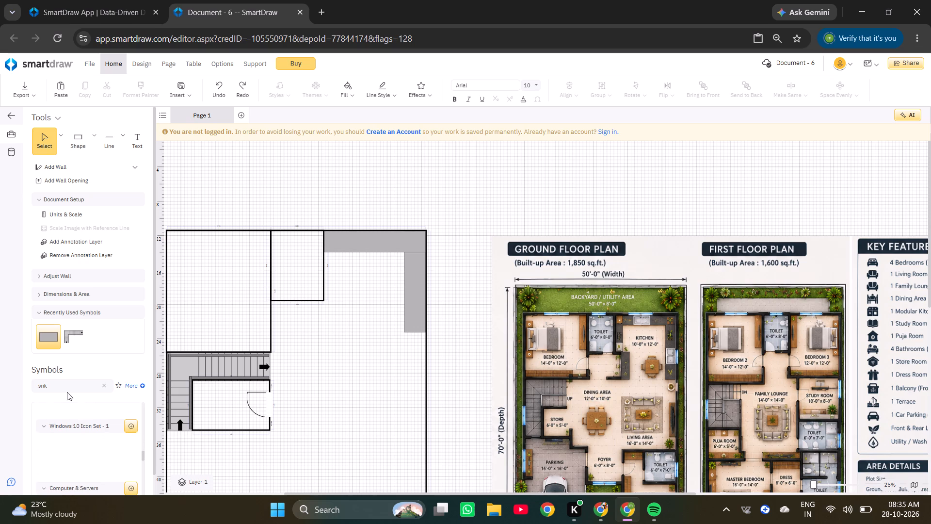
Search the symbol library for "sink".
drag(61, 386, 26, 395)
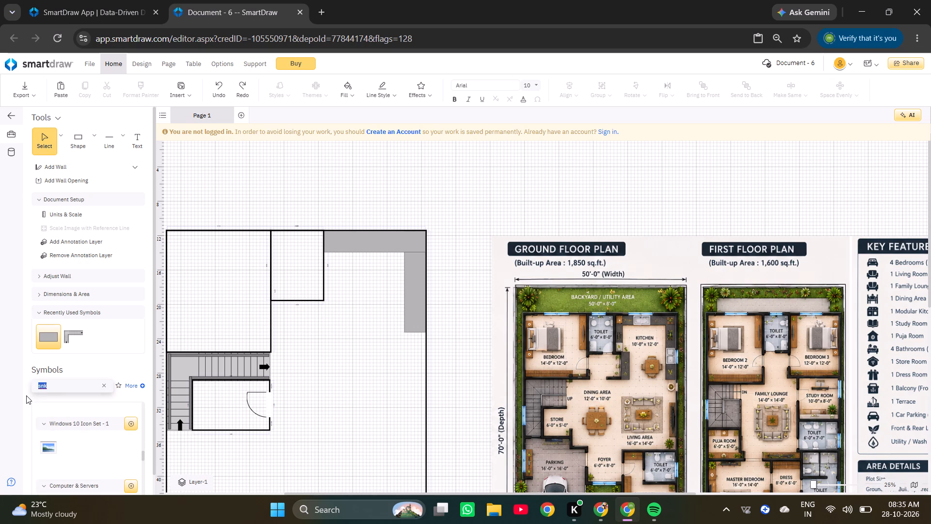
text(shin)
key(BackSpace)
key(BackSpace)
key(BackSpace)
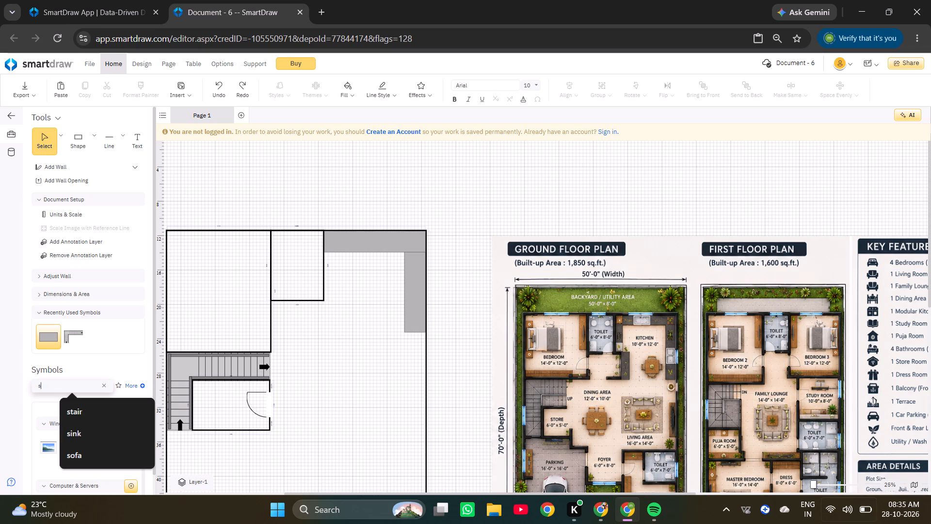
click(83, 439)
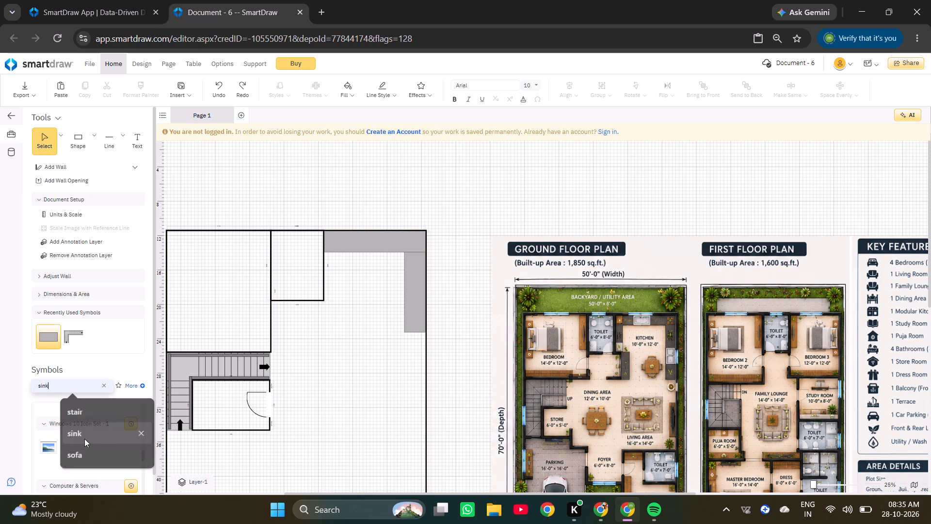
click(79, 392)
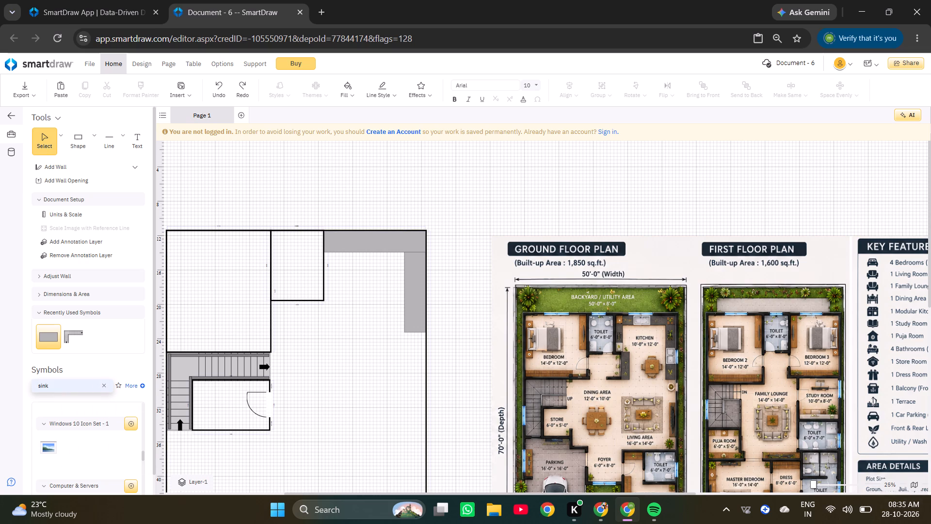
key(Return)
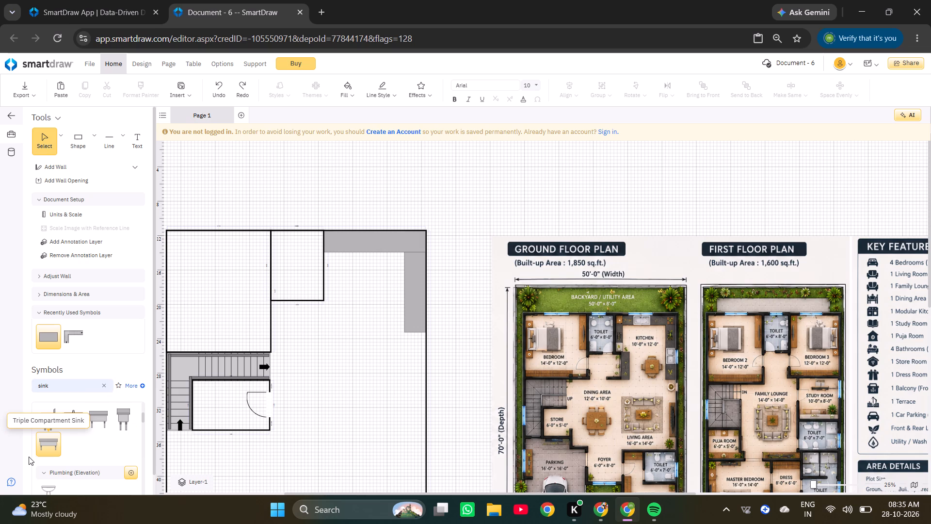
Look through the sink symbols for one suited to the kitchen counter.
scroll(42, 449, up, 2)
scroll(57, 444, down, 3)
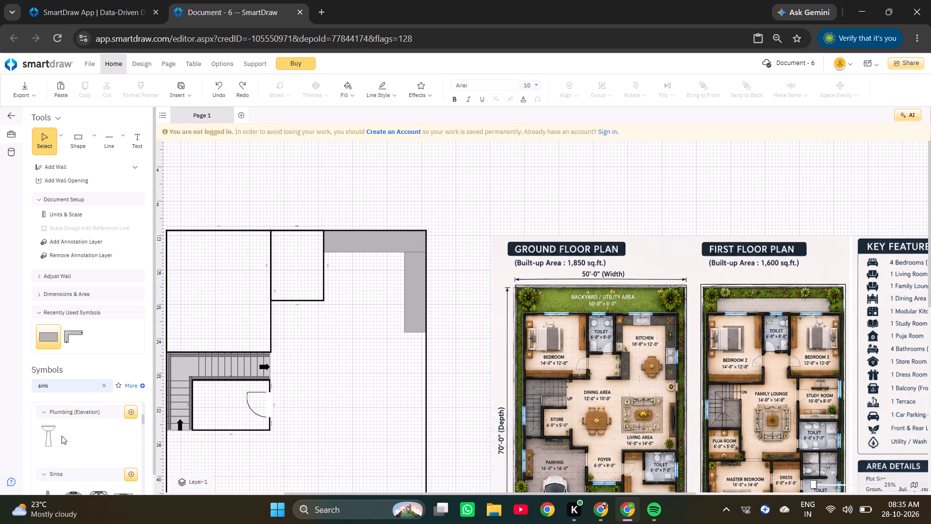
scroll(62, 438, down, 3)
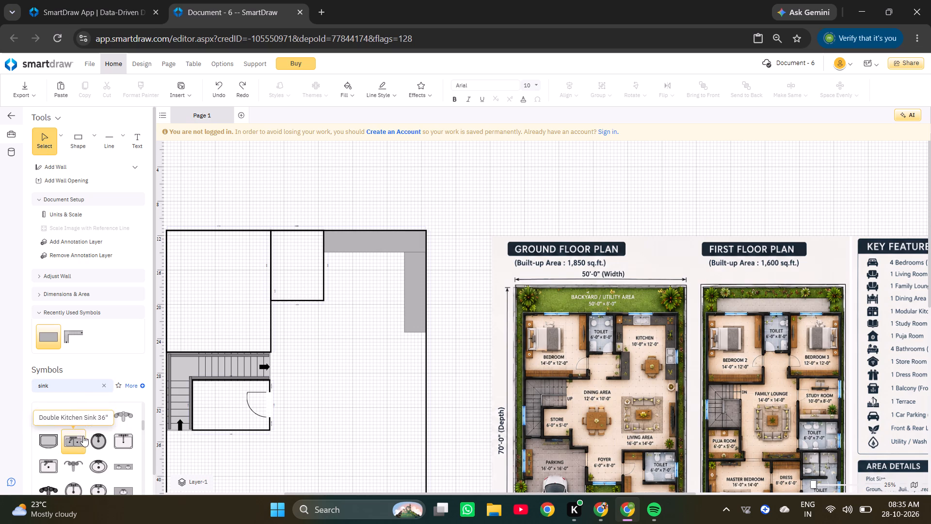
scroll(95, 428, down, 1)
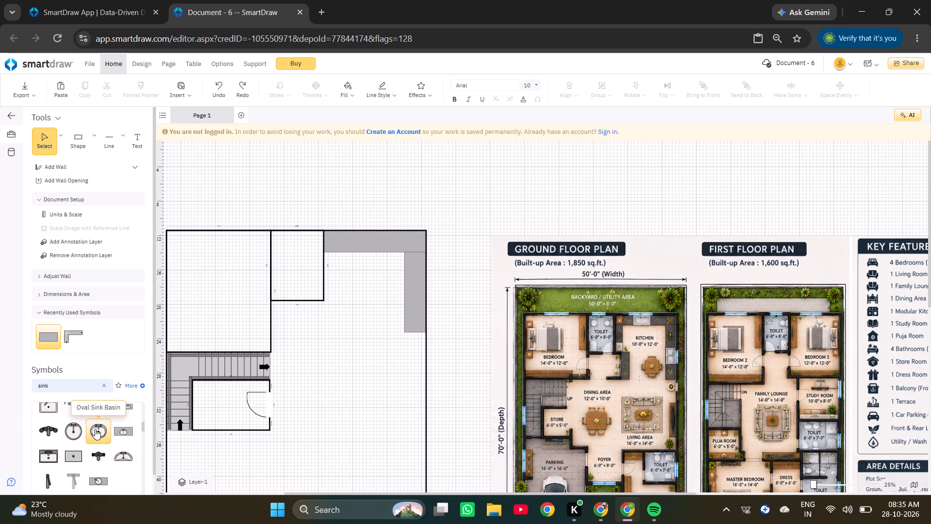
scroll(95, 430, down, 1)
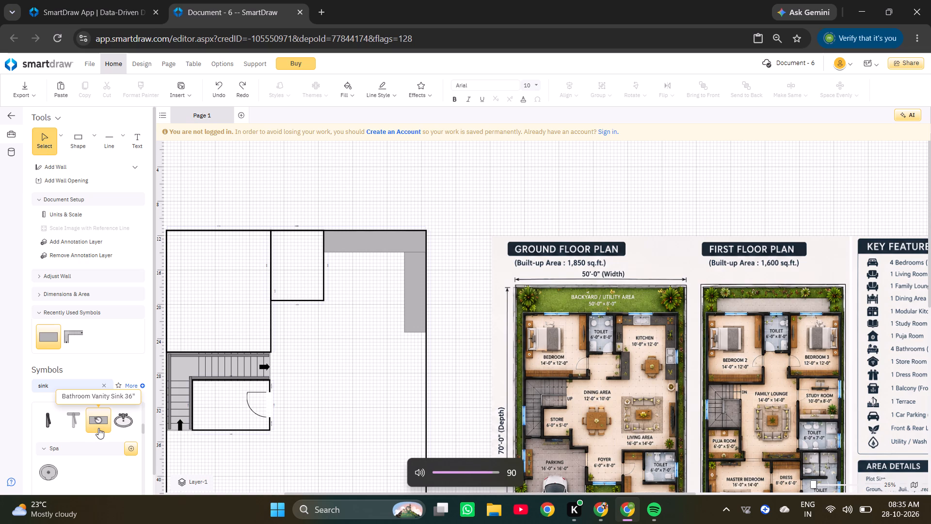
scroll(95, 425, up, 1)
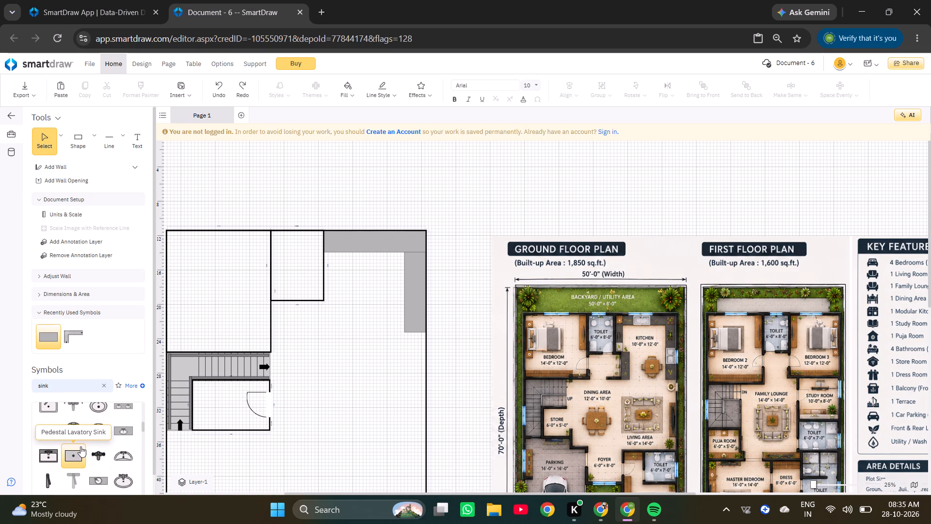
scroll(80, 446, up, 1)
Switch to Spotify, raise its playback volume to maximum, and return to the floor plan.
click(652, 513)
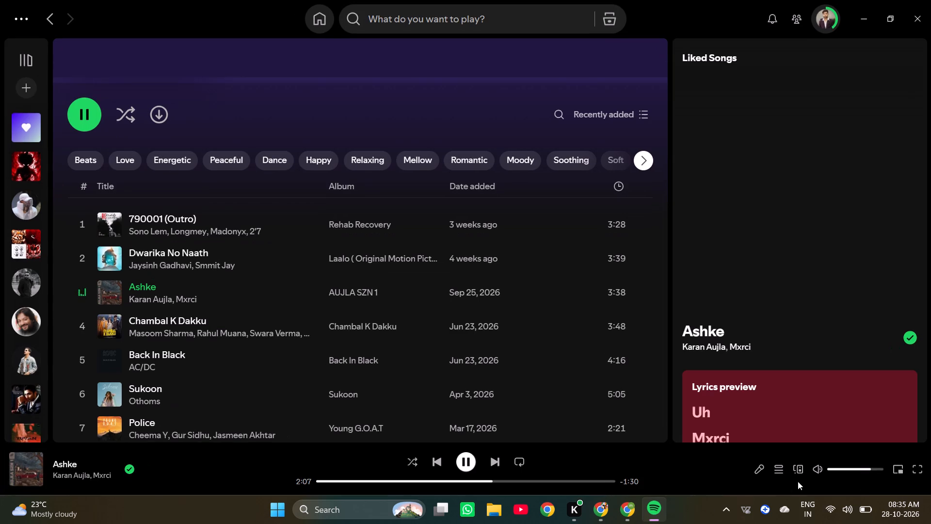
drag(872, 470, 897, 473)
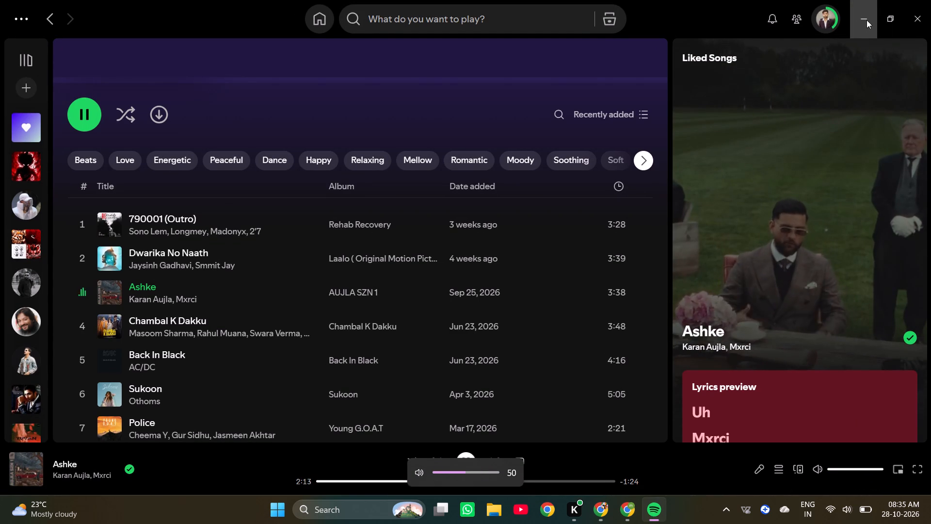
click(867, 20)
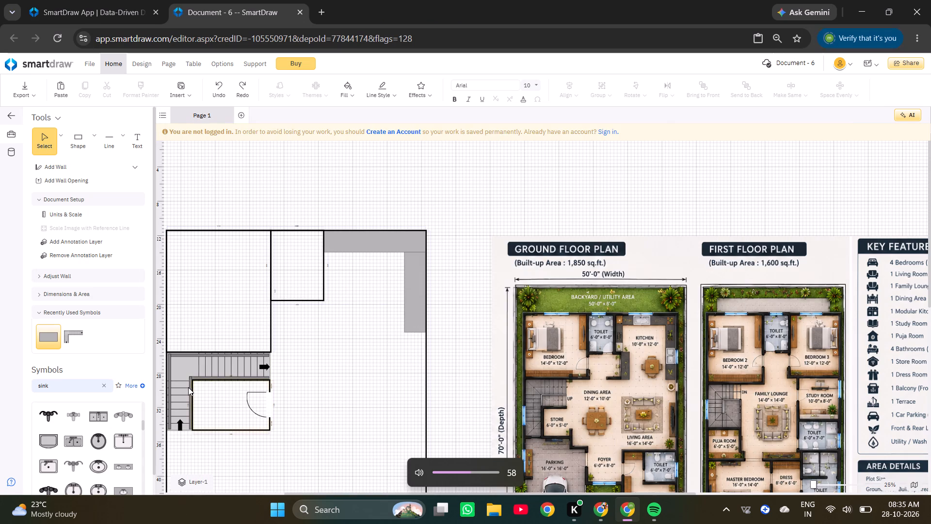
Add the double-bowl sink symbol to the kitchen beside the side counter and rotate it so its faucet faces the outer wall.
double_click(71, 442)
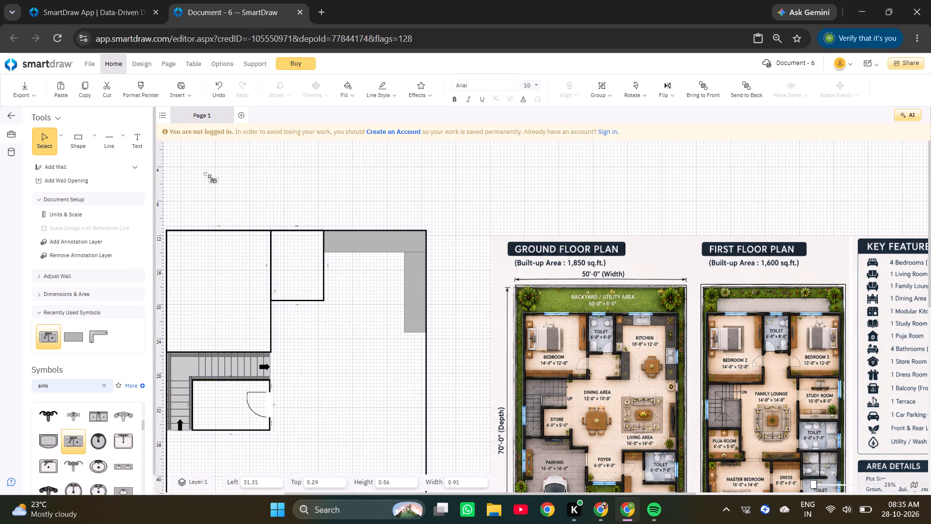
drag(213, 180, 353, 303)
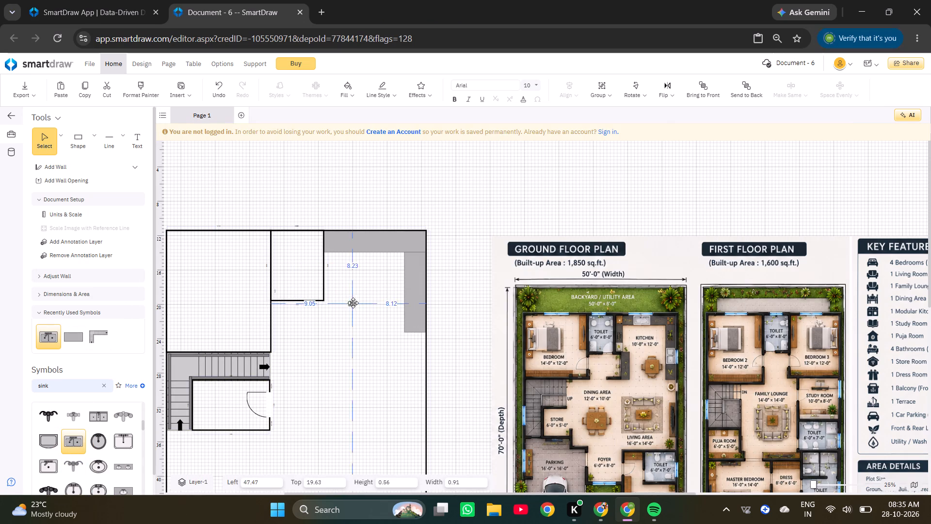
drag(353, 303, 357, 303)
ctrl+scroll(356, 302, up, 6)
drag(333, 287, 361, 240)
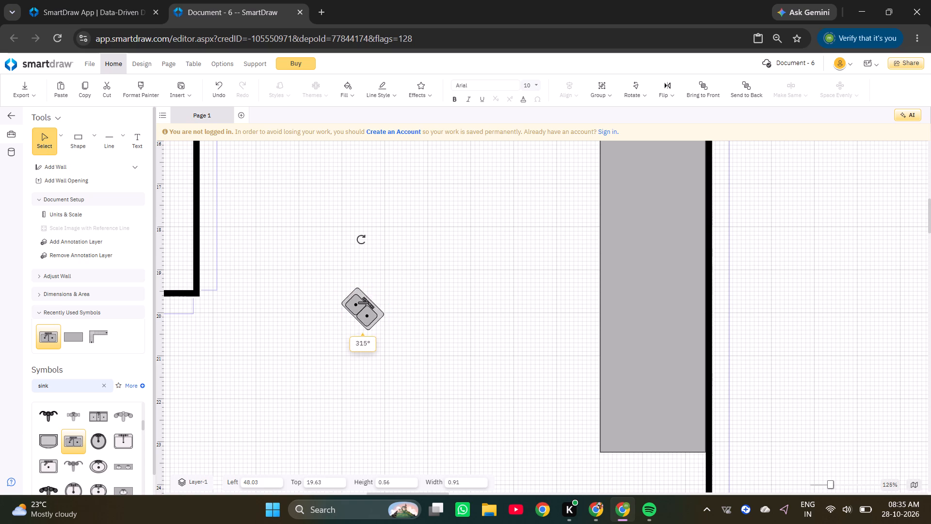
drag(361, 240, 405, 250)
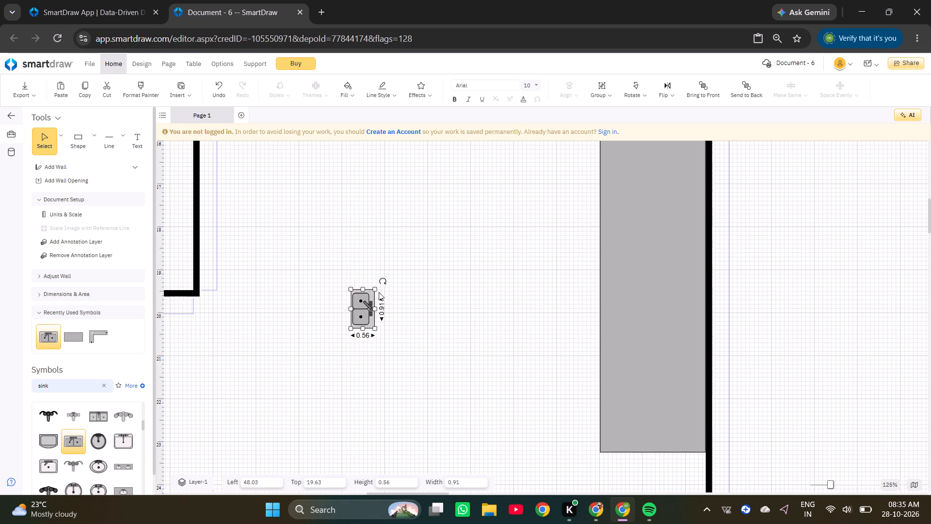
Set the sink's long side to 3.
ctrl+scroll(369, 305, up, 6)
click(389, 307)
key(Right)
key(Right)
key(Right)
key(Right)
key(Right)
key(Right)
key(Right)
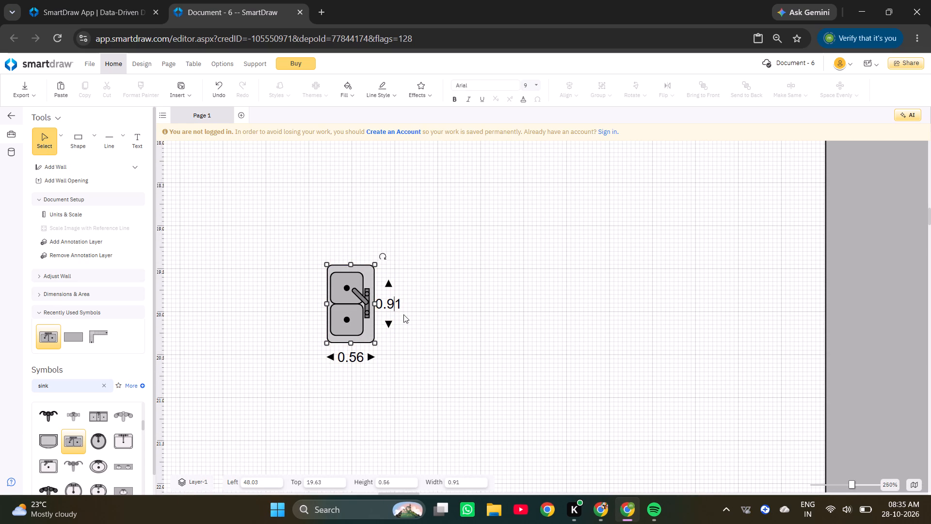
key(BackSpace)
key(BackSpace)
key(BackSpace)
key(BackSpace)
key(BackSpace)
key(BackSpace)
key(BackSpace)
key(BackSpace)
key(BackSpace)
key(BackSpace)
text(0.)
key(BackSpace)
key(BackSpace)
key(BackSpace)
key(BackSpace)
key(BackSpace)
key(BackSpace)
key(BackSpace)
key(BackSpace)
key(BackSpace)
key(BackSpace)
key(3)
key(Return)
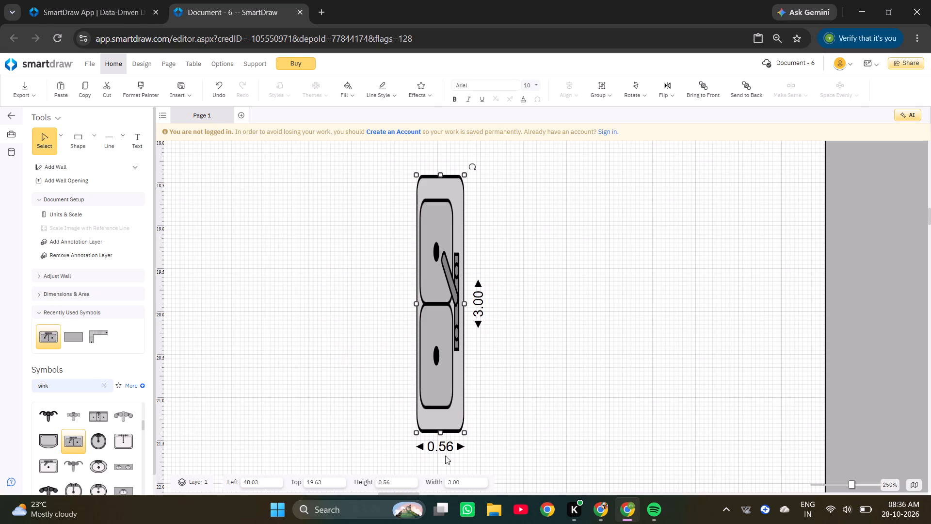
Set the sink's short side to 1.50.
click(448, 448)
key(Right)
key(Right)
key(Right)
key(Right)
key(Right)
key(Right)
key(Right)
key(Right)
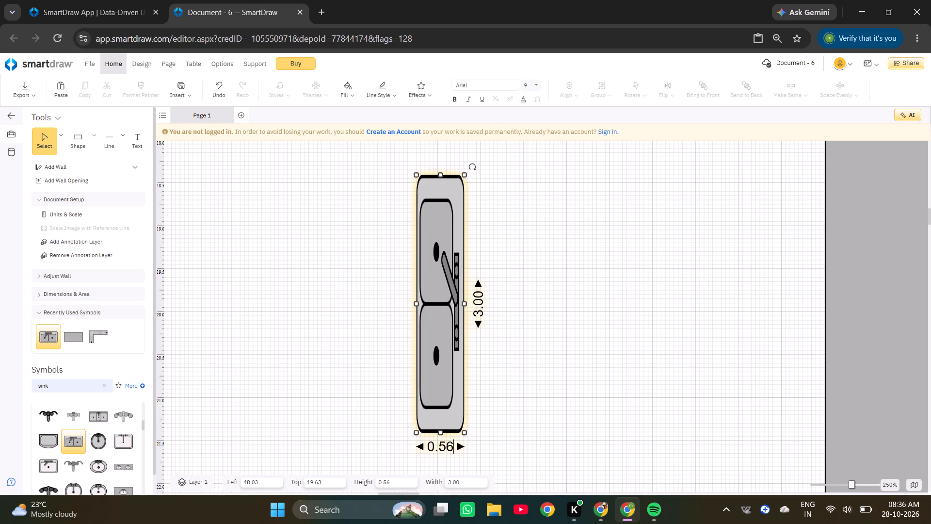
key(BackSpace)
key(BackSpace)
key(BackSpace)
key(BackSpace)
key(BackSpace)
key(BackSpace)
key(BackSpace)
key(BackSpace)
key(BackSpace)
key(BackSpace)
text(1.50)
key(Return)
Move the sink onto the kitchen counter that runs along the outer wall.
ctrl+scroll(523, 512, down, 6)
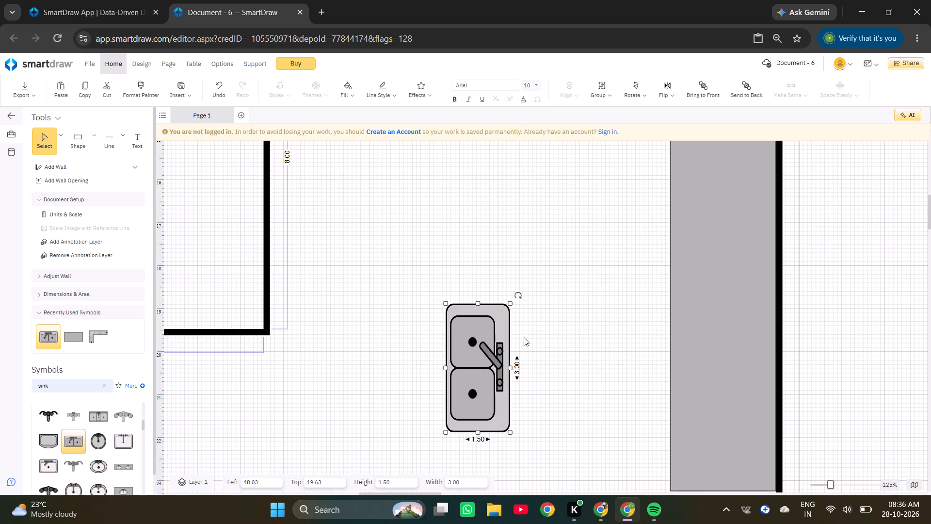
drag(495, 345, 729, 323)
ctrl+scroll(731, 322, down, 2)
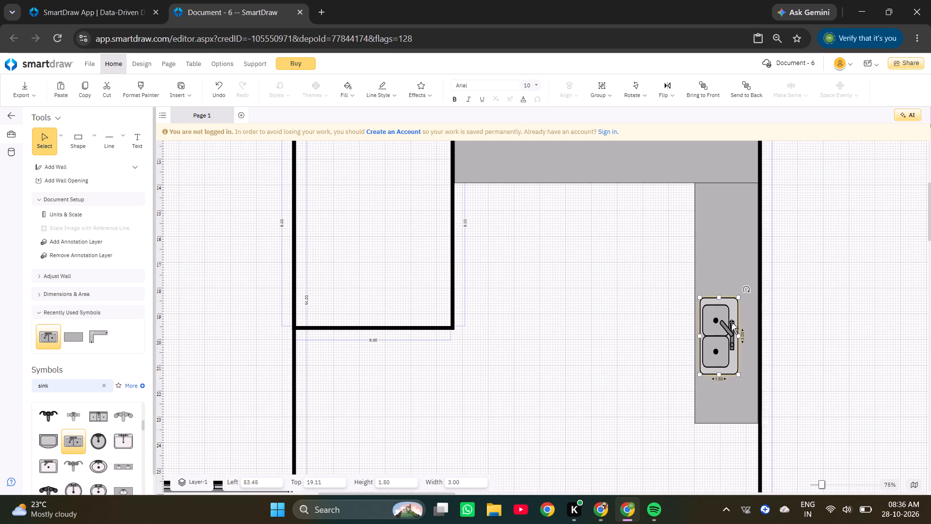
drag(724, 322, 734, 320)
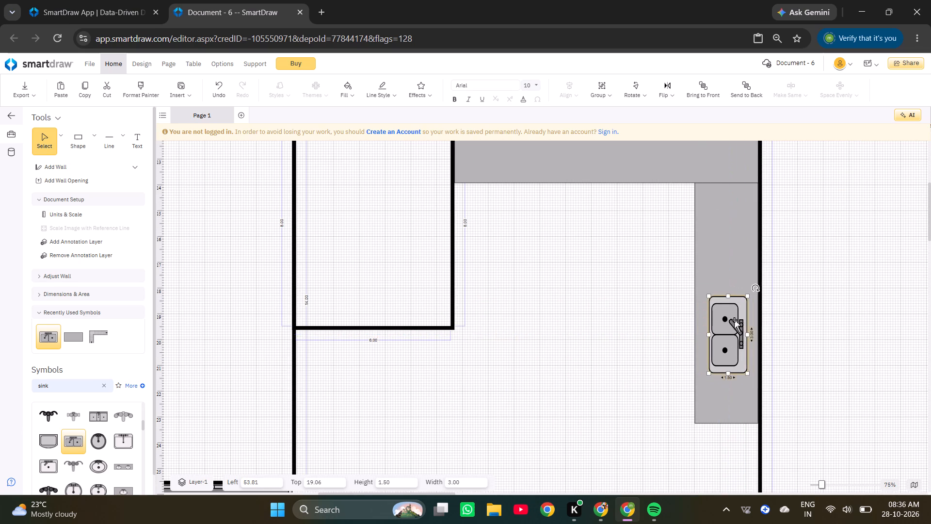
Set the sink's short side to 1.75.
ctrl+scroll(734, 323, up, 5)
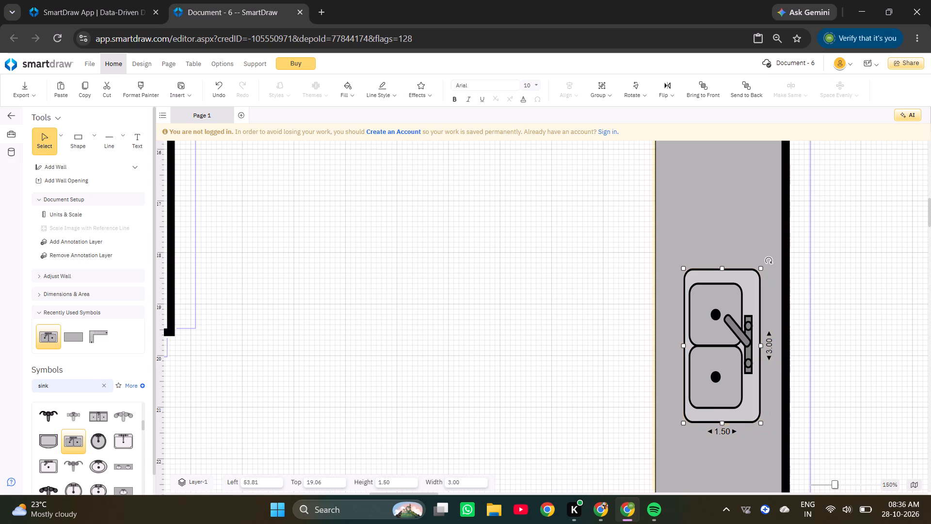
click(726, 433)
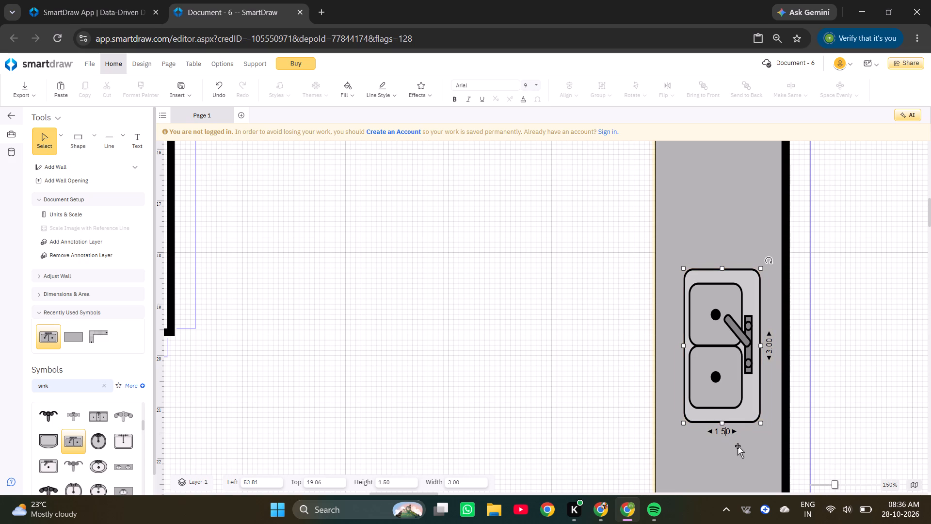
key(Right)
key(BackSpace)
key(BackSpace)
text(75)
key(Return)
ctrl+scroll(728, 389, down, 2)
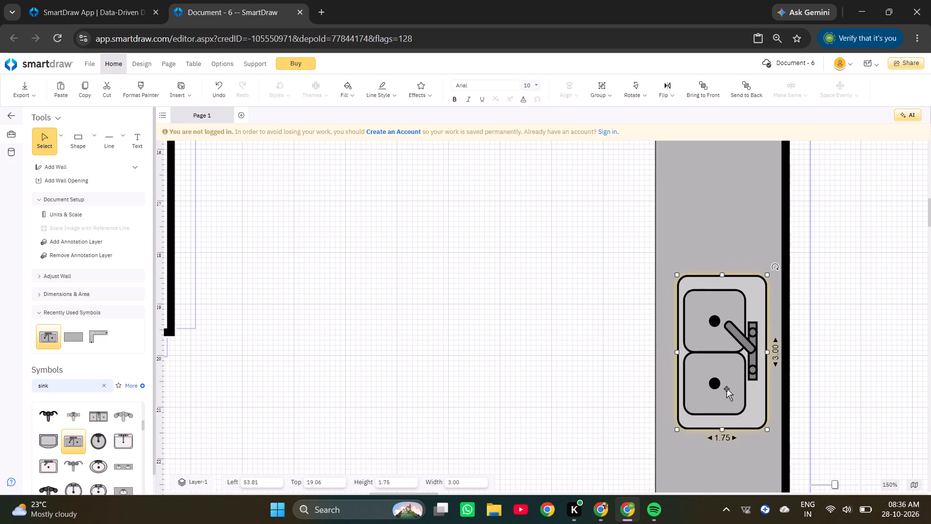
Shift the sink slightly up the side counter, leaving a gap of about 0.3 to the outer wall.
ctrl+scroll(726, 389, down, 5)
ctrl+scroll(646, 299, up, 4)
drag(594, 309, 594, 306)
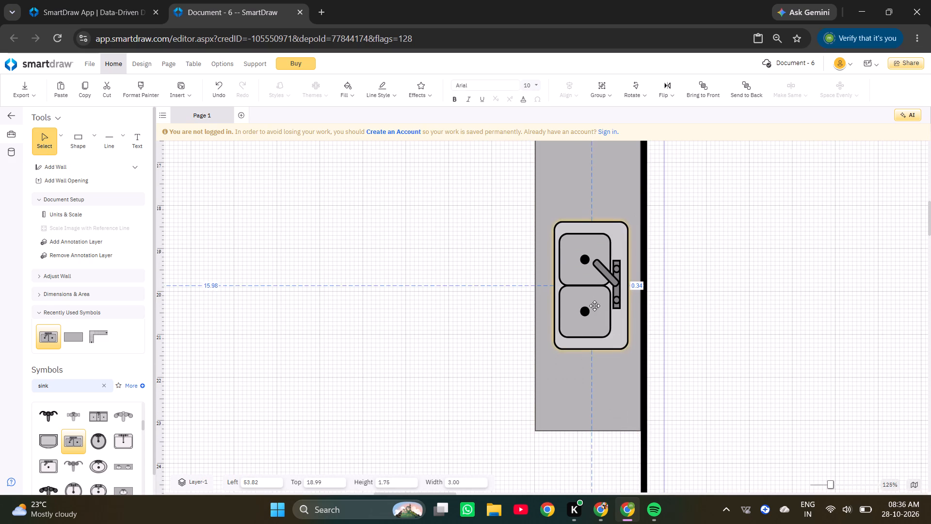
drag(594, 306, 594, 293)
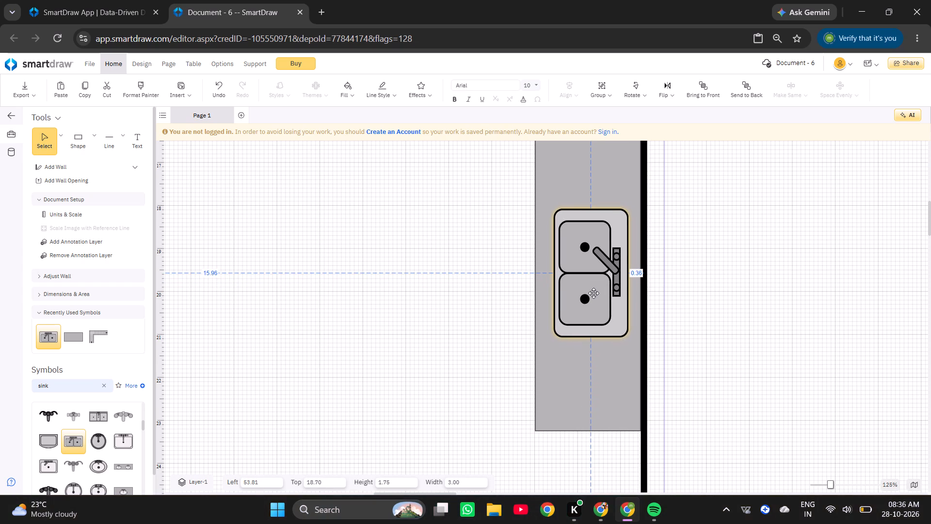
drag(594, 293, 597, 292)
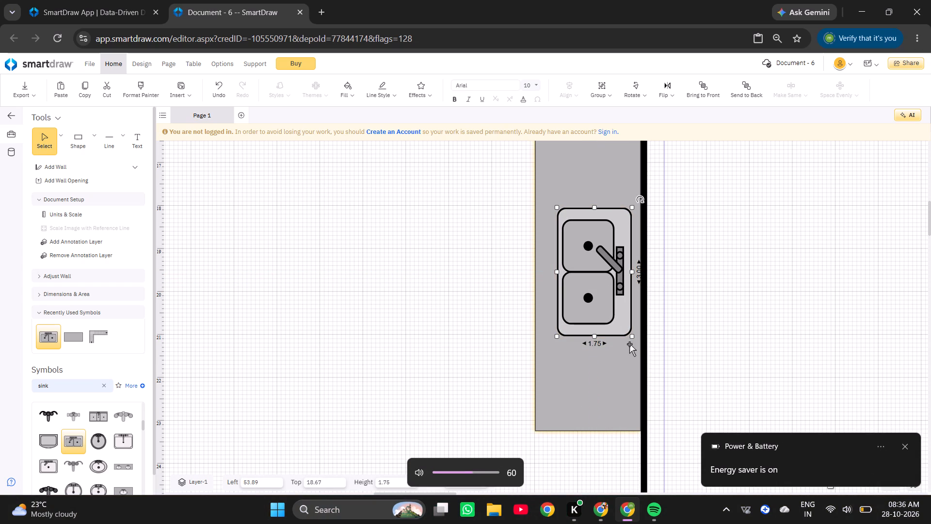
click(605, 295)
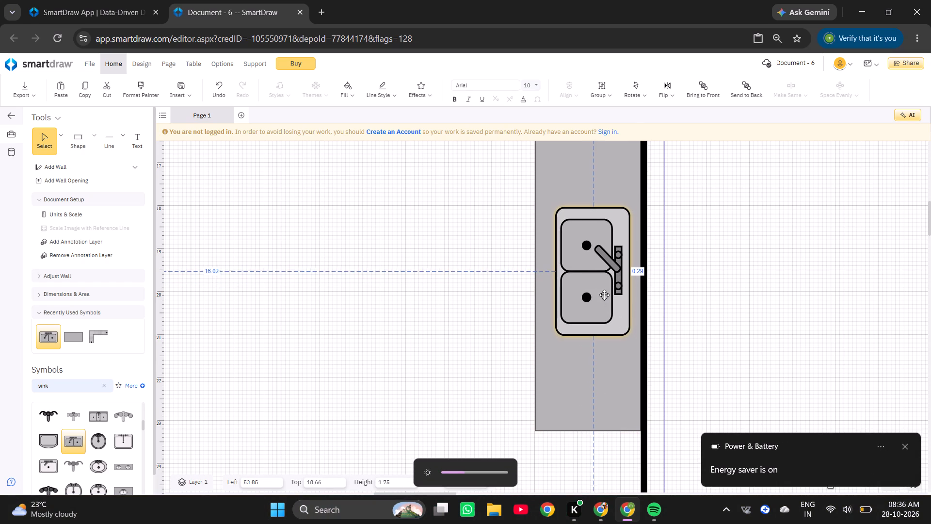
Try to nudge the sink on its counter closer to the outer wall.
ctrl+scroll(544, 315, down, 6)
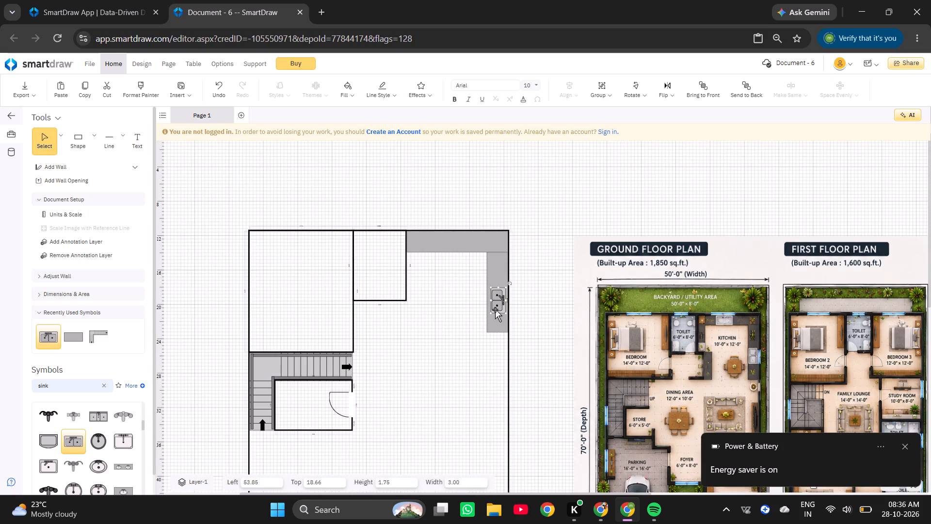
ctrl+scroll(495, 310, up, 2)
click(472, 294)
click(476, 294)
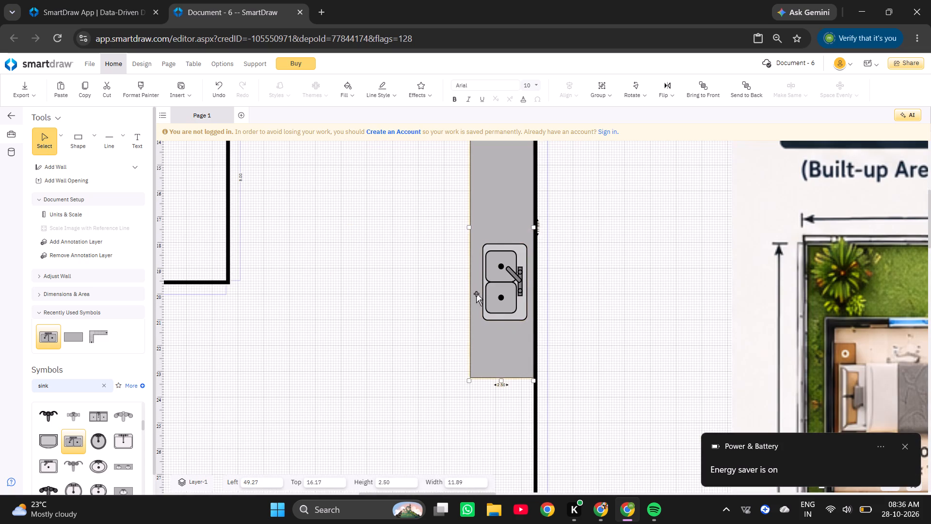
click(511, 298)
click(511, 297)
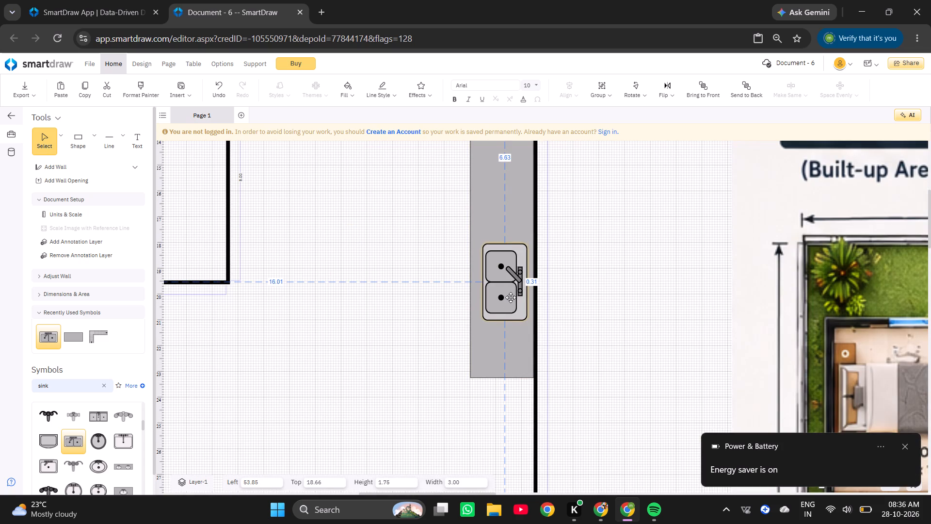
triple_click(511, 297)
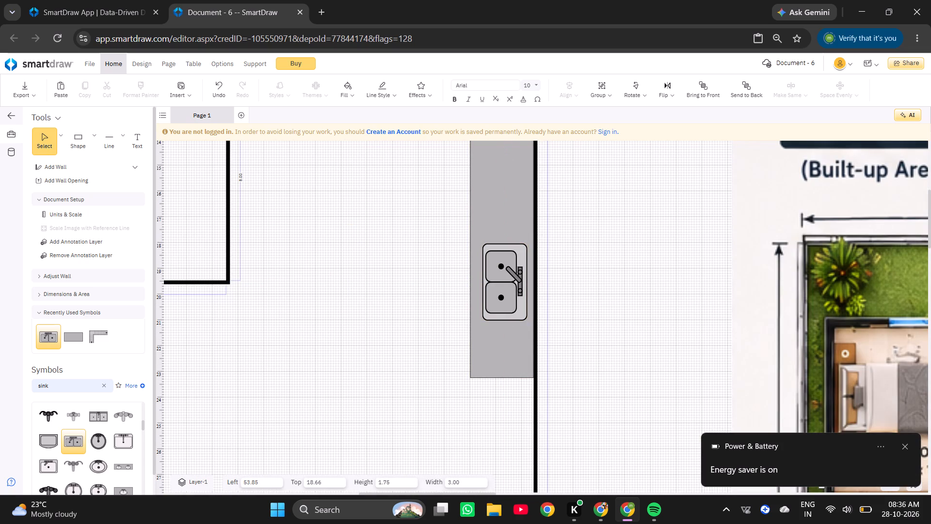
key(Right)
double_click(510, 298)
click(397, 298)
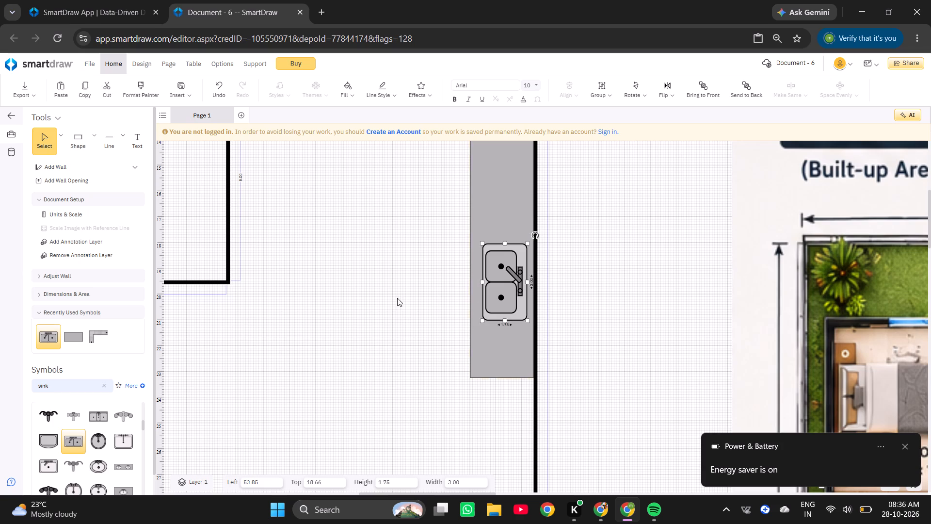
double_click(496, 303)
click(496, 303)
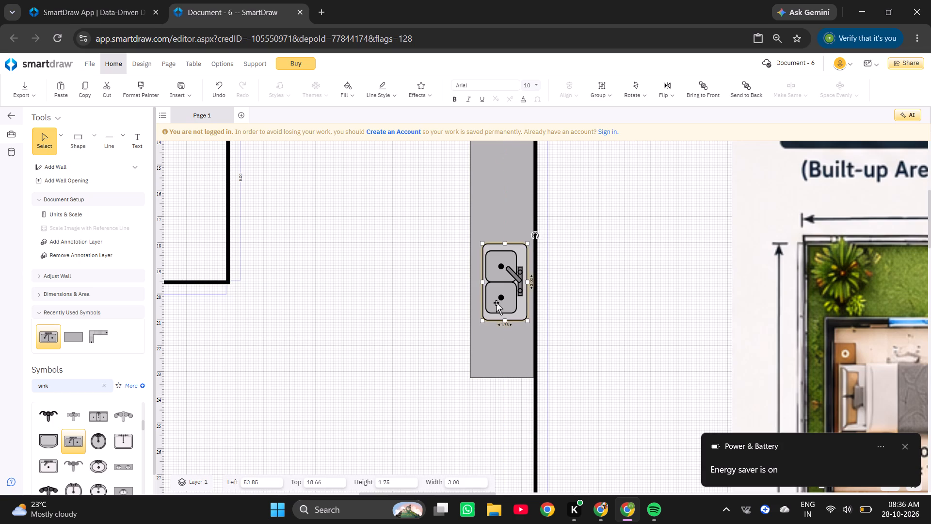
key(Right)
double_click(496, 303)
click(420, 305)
Examine the kitchen sinks and counters and the lower rooms in the reference ground floor plan.
ctrl+scroll(420, 305, down, 5)
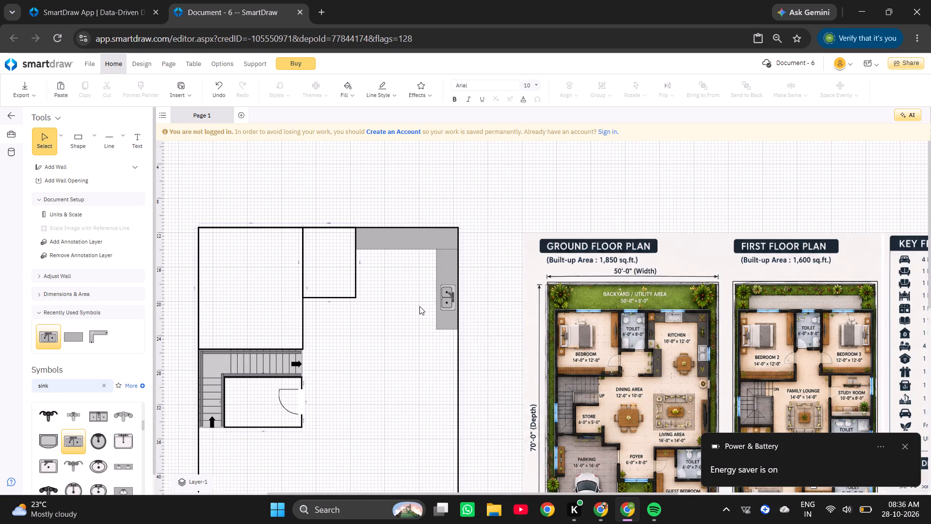
ctrl+scroll(419, 306, down, 3)
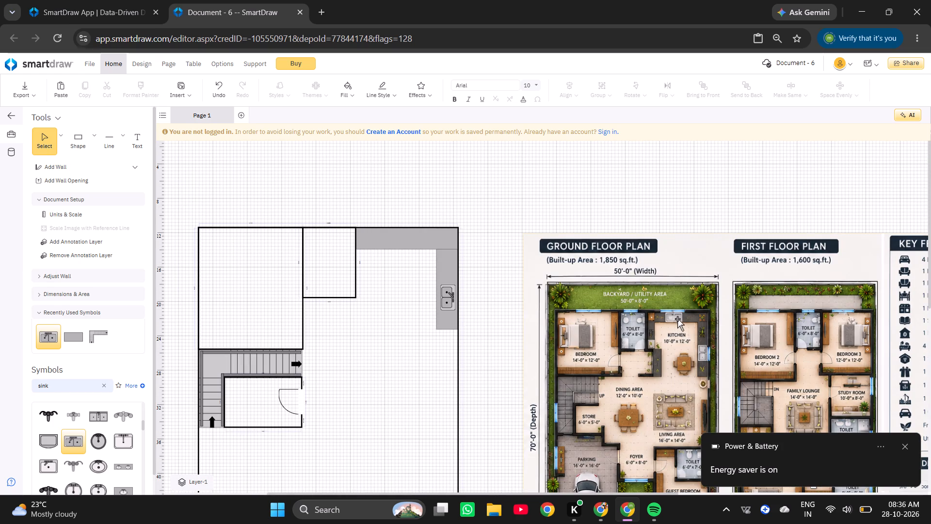
ctrl+scroll(678, 319, up, 8)
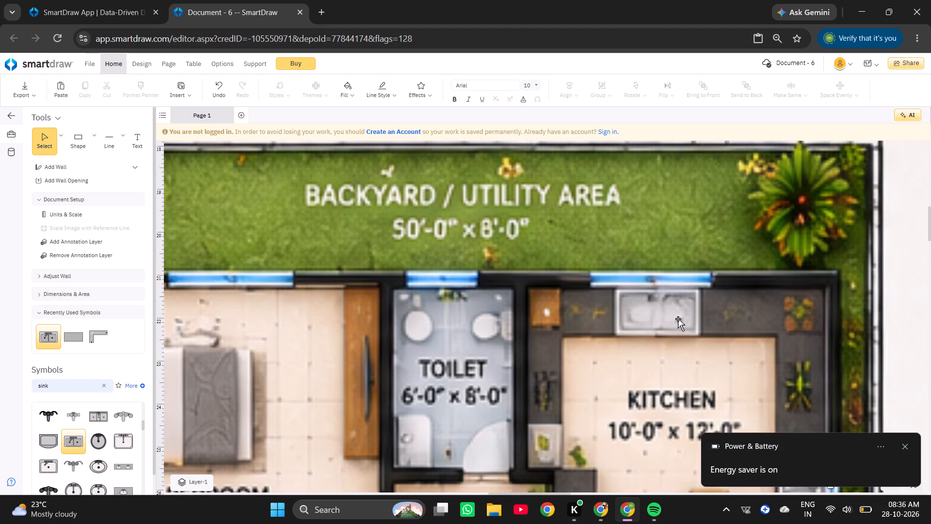
ctrl+scroll(678, 319, down, 2)
ctrl+scroll(678, 319, up, 2)
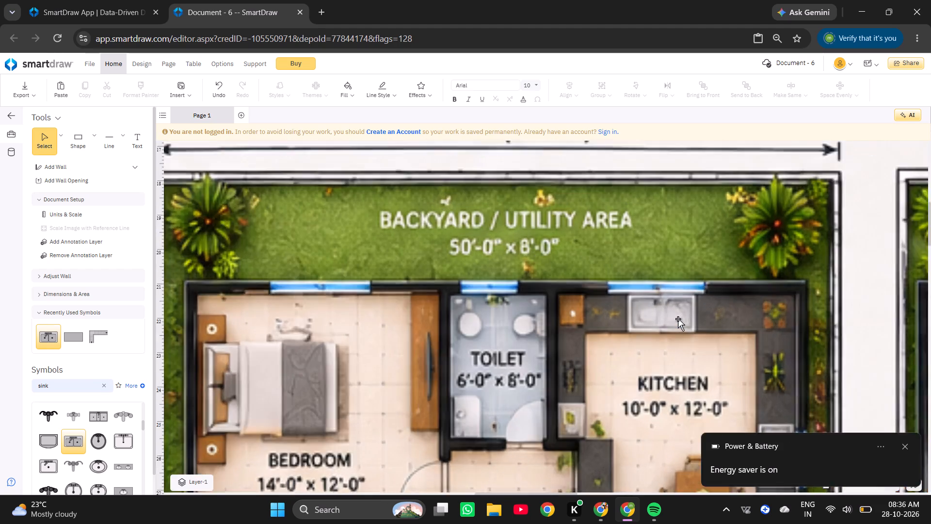
ctrl+scroll(678, 319, up, 1)
ctrl+scroll(678, 319, down, 4)
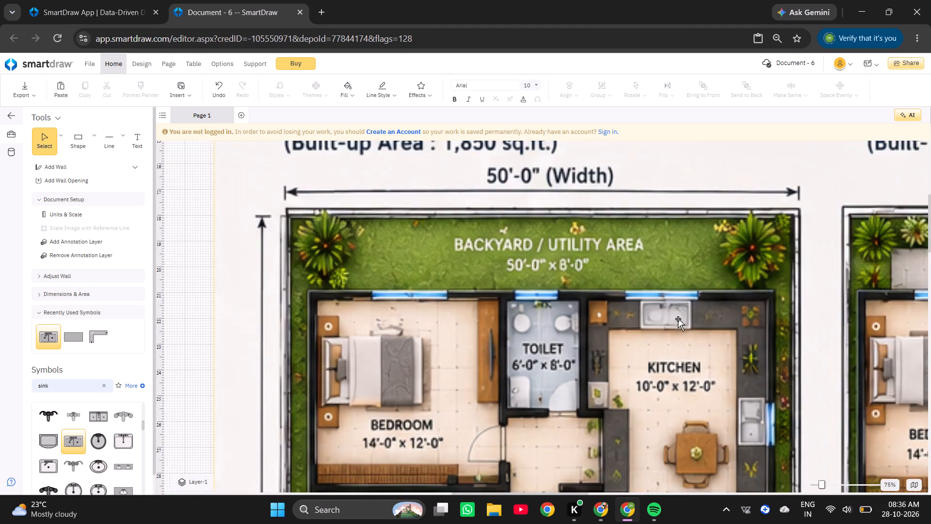
ctrl+scroll(678, 319, down, 3)
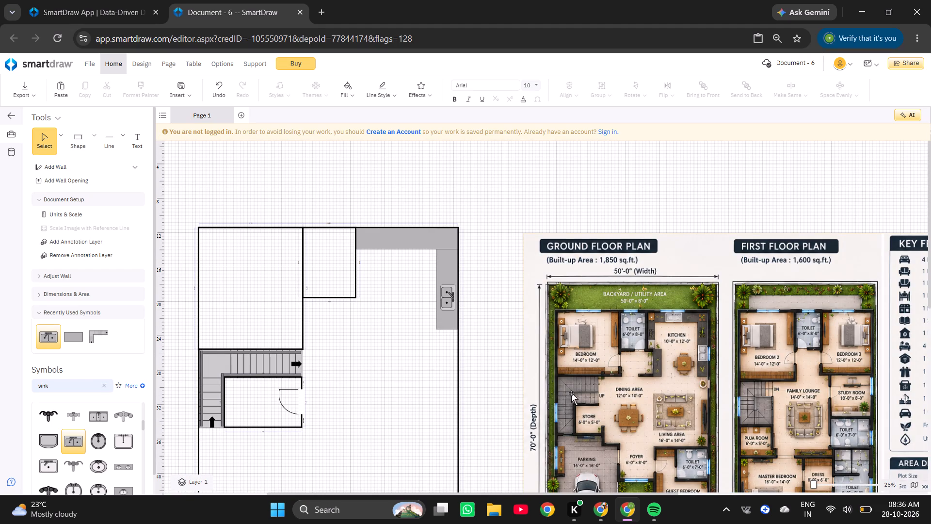
ctrl+scroll(571, 393, down, 2)
scroll(306, 402, down, 2)
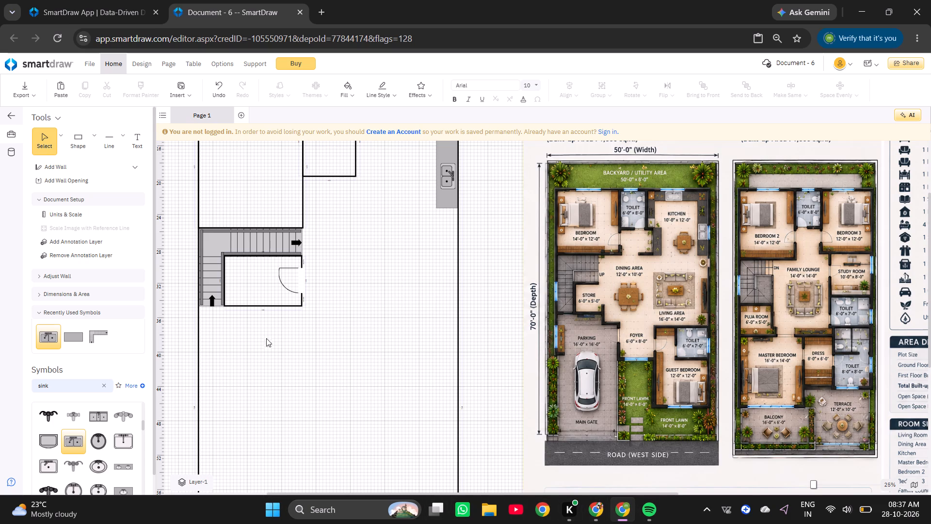
scroll(264, 332, down, 2)
Copy the upper bedroom's 14 by 12 wall rectangle and paste it in the lower part of the plan.
scroll(269, 302, up, 5)
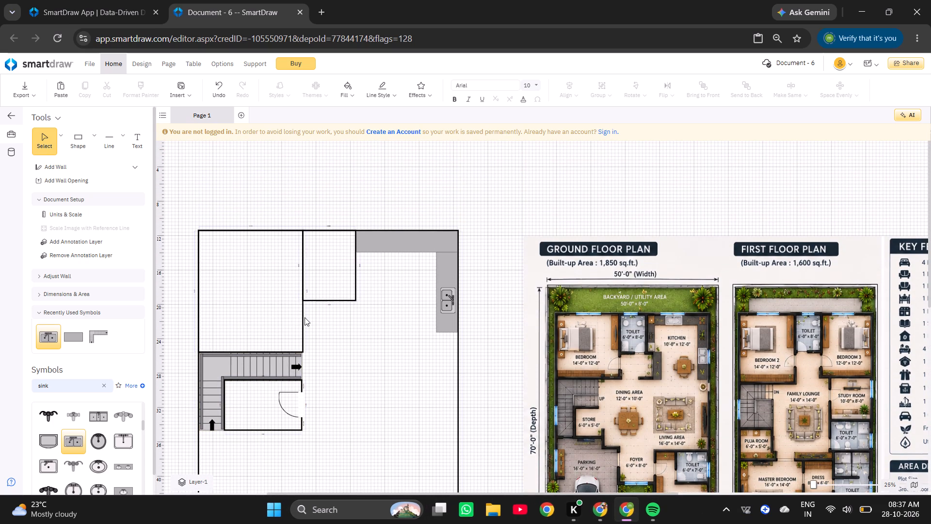
click(303, 318)
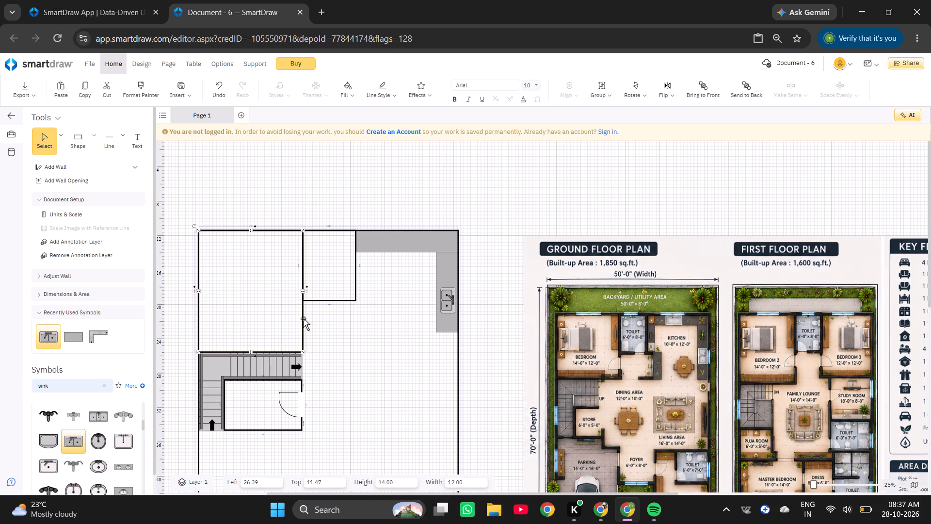
key(ctrl+c)
scroll(318, 315, down, 4)
right_click(382, 226)
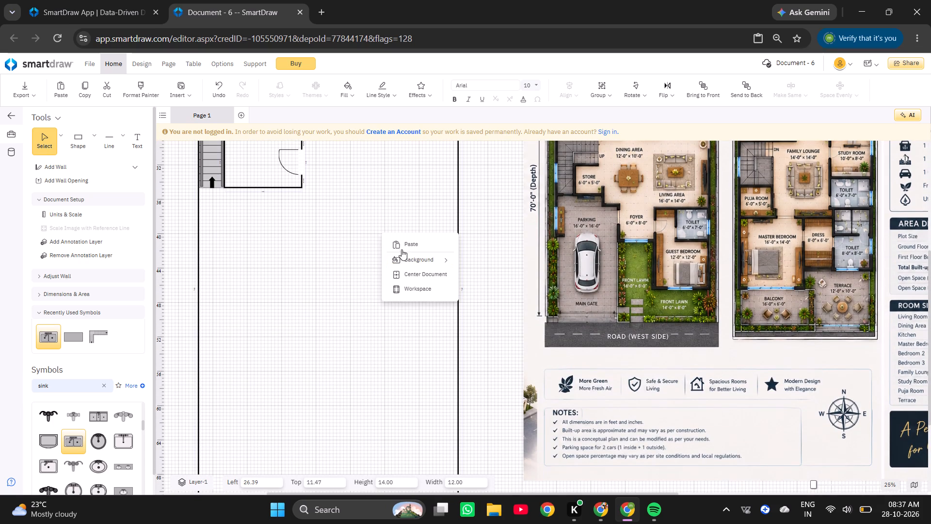
click(403, 243)
Move the pasted room against the outer wall on the kitchen side, at about 44.7 left and 38.5 top.
scroll(424, 251, up, 2)
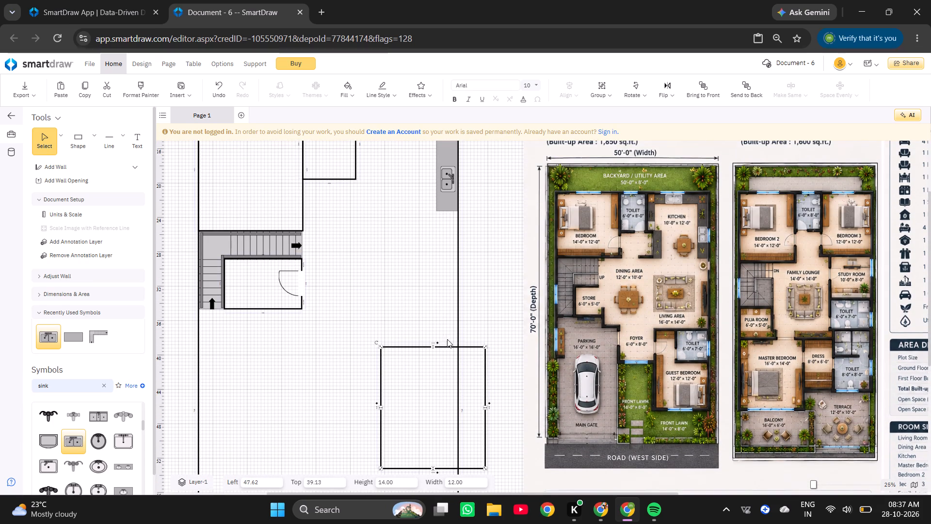
ctrl+scroll(696, 377, up, 3)
ctrl+scroll(681, 380, down, 2)
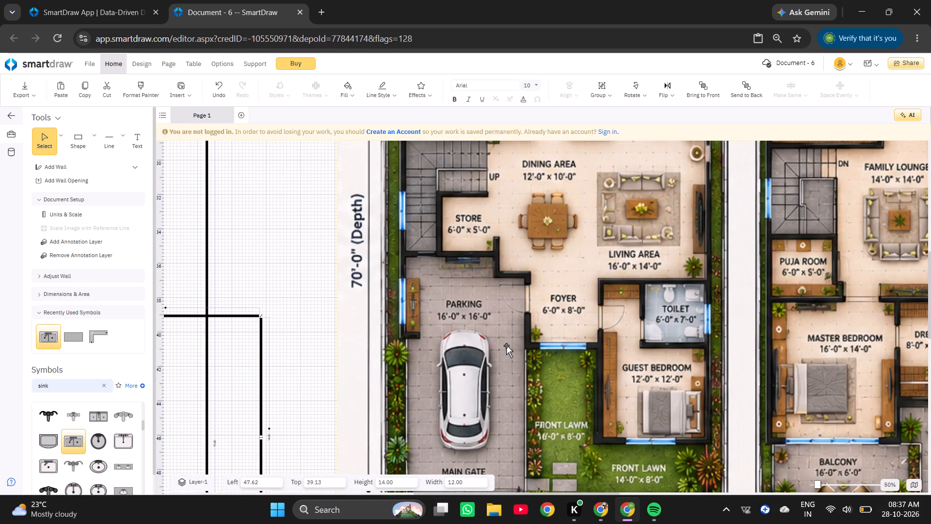
ctrl+scroll(231, 360, down, 2)
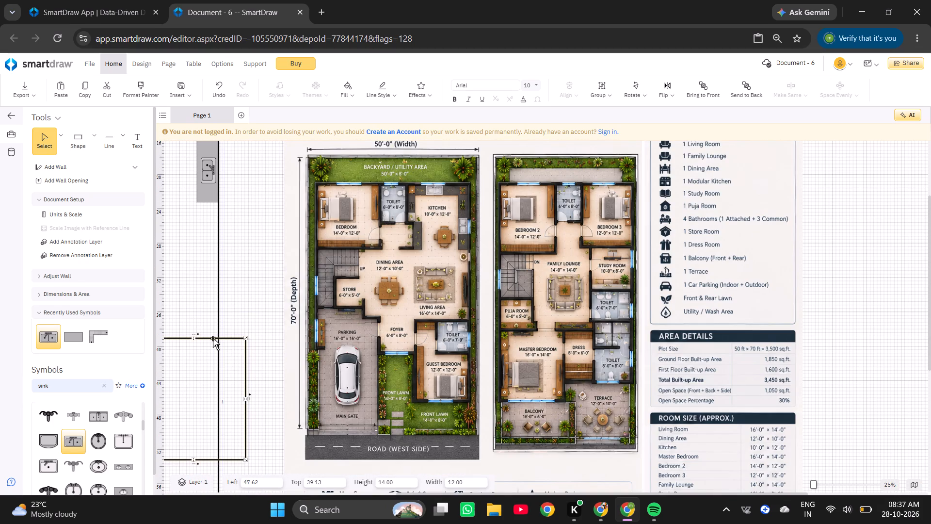
drag(213, 338, 188, 333)
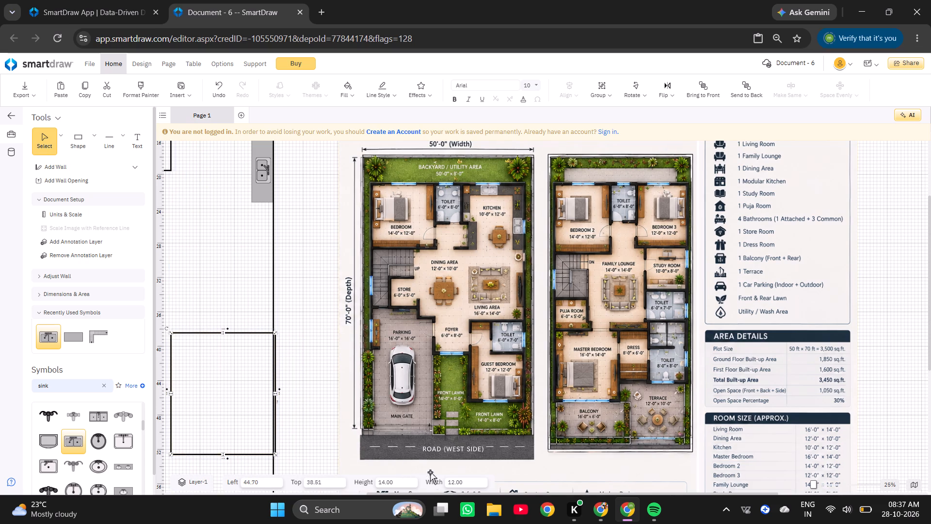
Set the pasted room's height to 18.
ctrl+scroll(207, 329, up, 1)
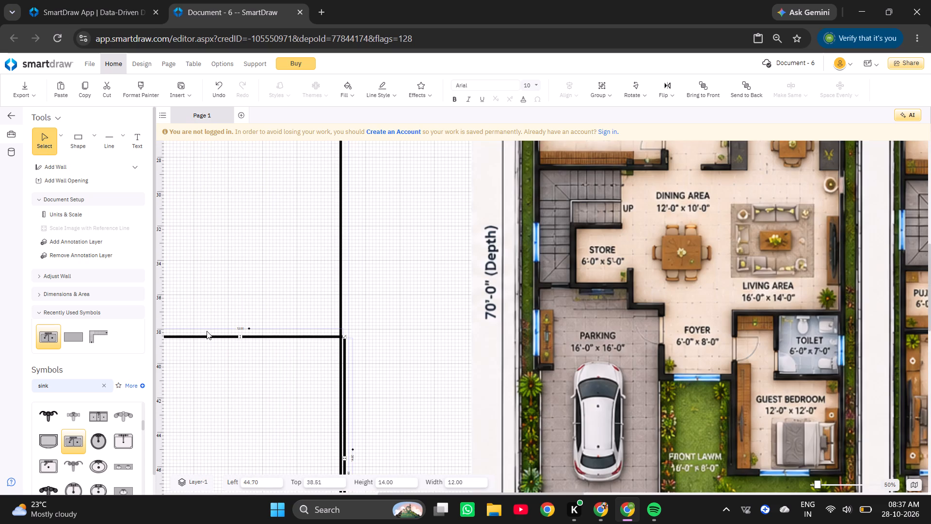
ctrl+scroll(207, 333, down, 1)
ctrl+scroll(207, 333, up, 1)
ctrl+scroll(207, 333, down, 1)
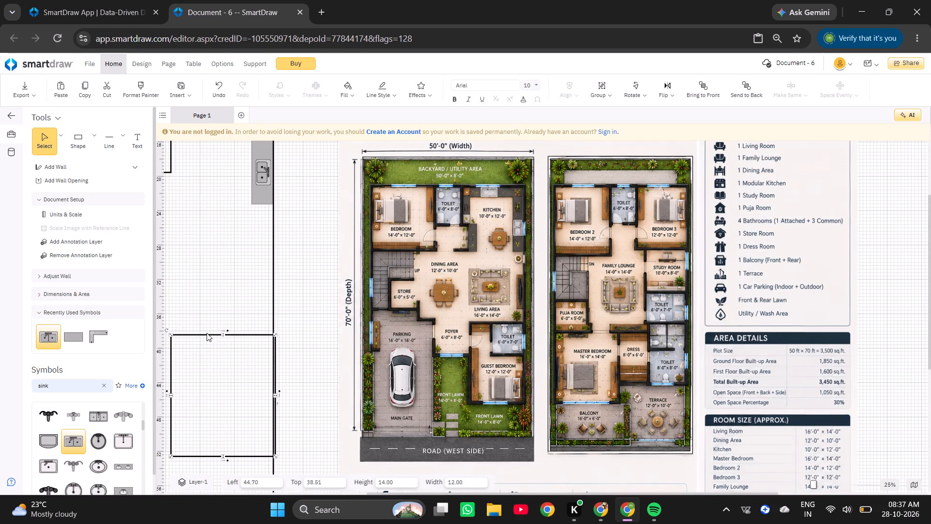
ctrl+scroll(215, 332, up, 1)
scroll(239, 336, up, 4)
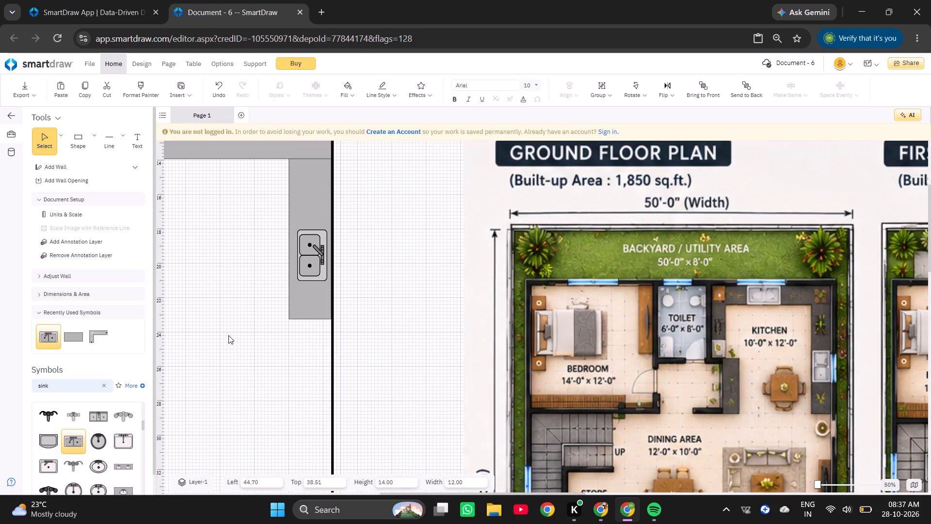
scroll(228, 336, down, 6)
ctrl+scroll(209, 214, up, 5)
ctrl+scroll(252, 199, up, 3)
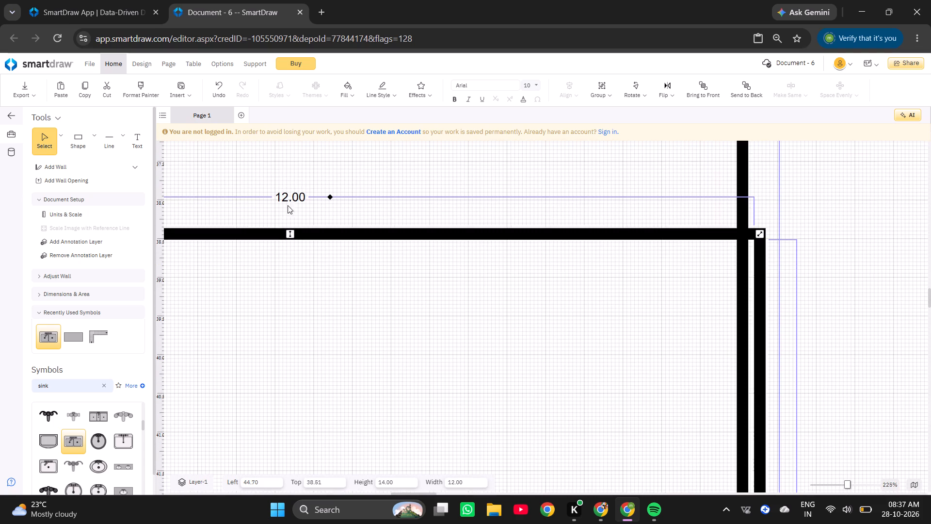
ctrl+scroll(291, 200, down, 6)
ctrl+scroll(468, 332, down, 2)
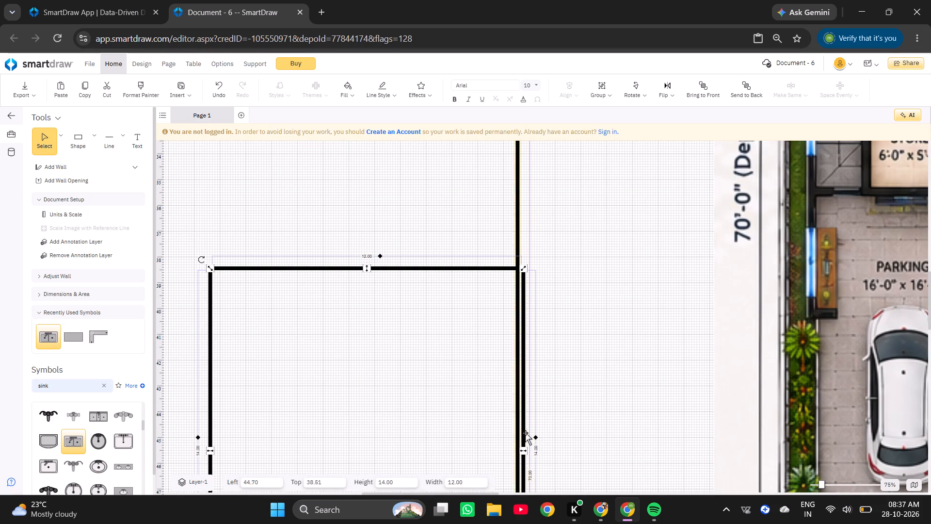
ctrl+scroll(538, 452, up, 5)
click(536, 454)
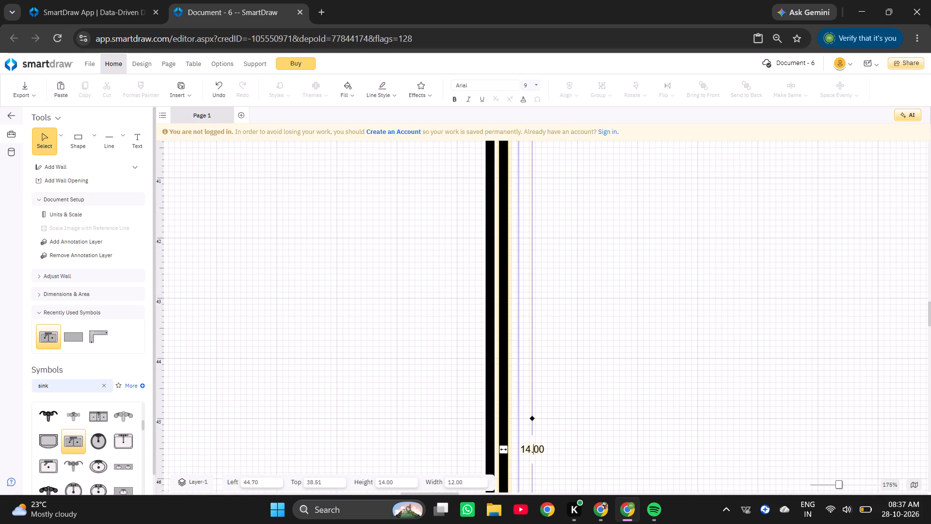
ctrl+scroll(582, 406, down, 8)
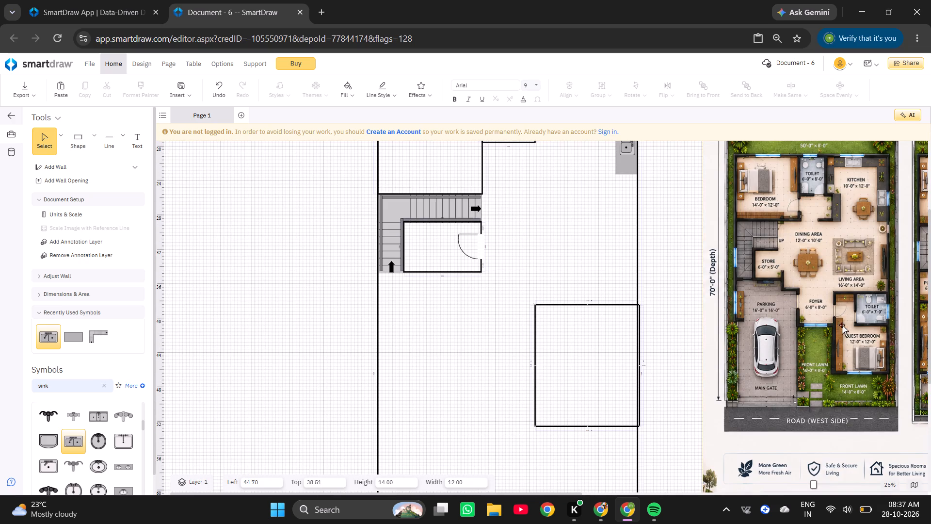
ctrl+scroll(868, 362, up, 1)
ctrl+scroll(863, 361, down, 2)
ctrl+scroll(605, 373, up, 4)
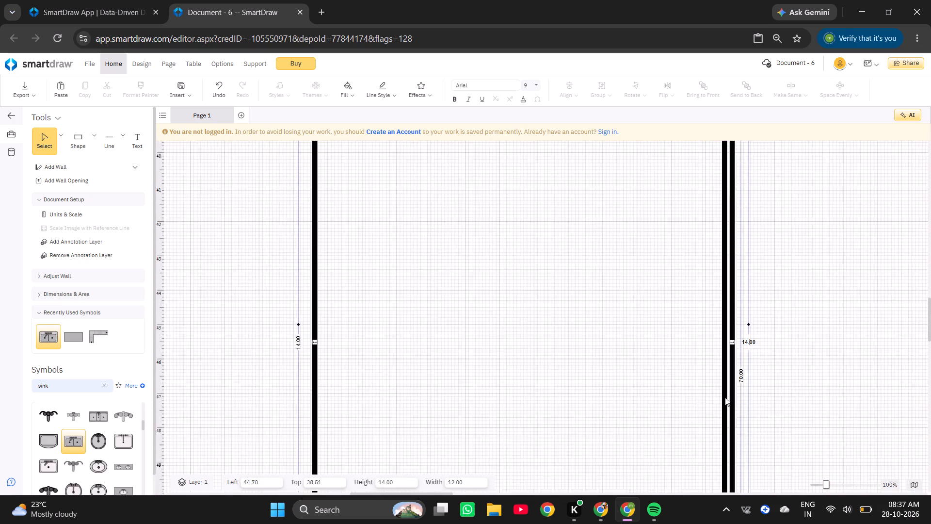
click(780, 335)
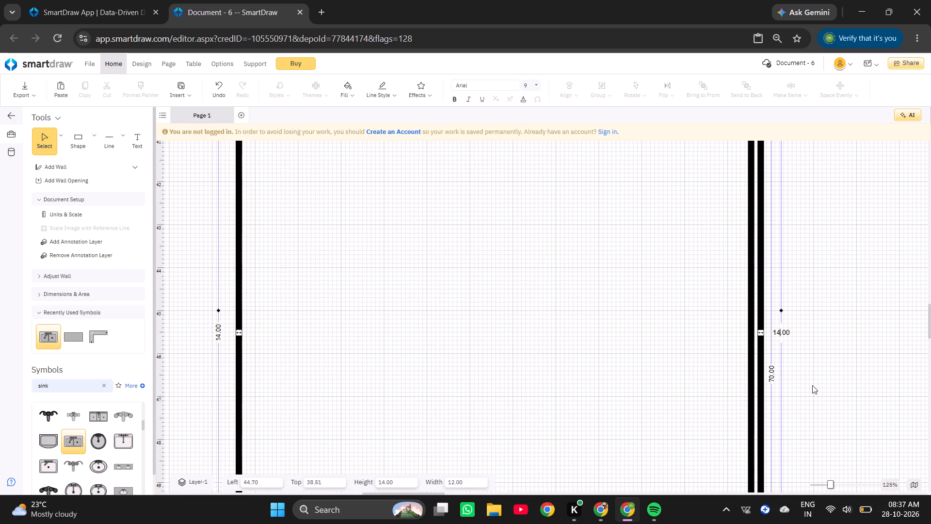
key(BackSpace)
key(8)
key(Return)
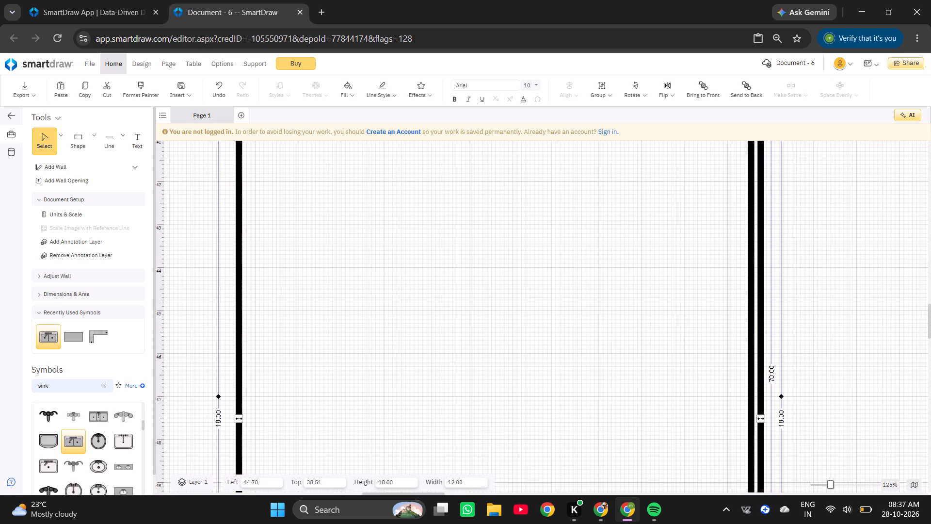
Nudge the pasted room so its side wall lines up with the outer wall, at about 44.47 left and 38.47 top.
ctrl+scroll(787, 405, down, 5)
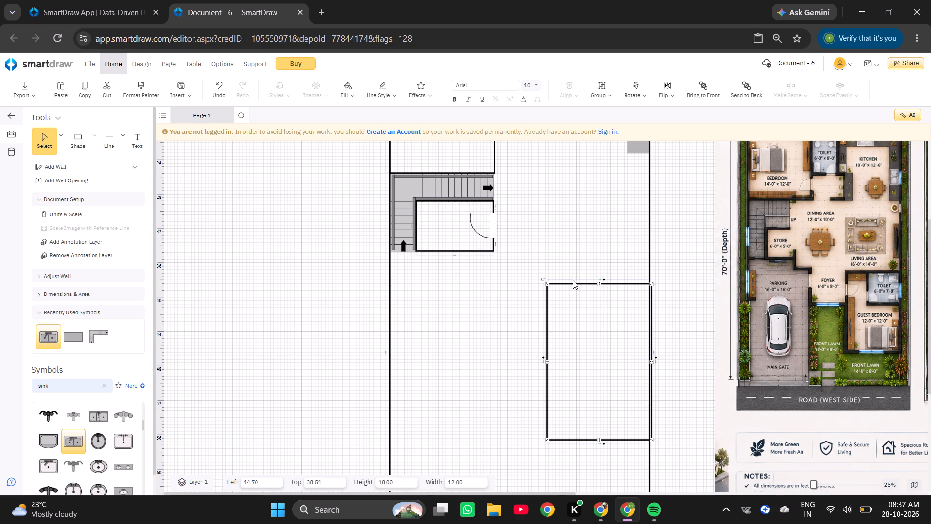
click(567, 283)
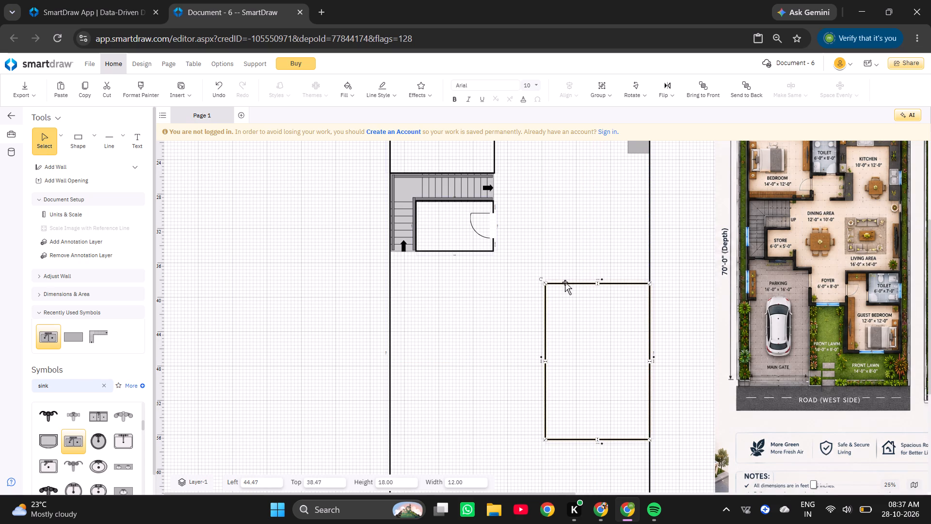
Draw a horizontal wall about 10.8 long in the open area below the kitchen counters.
scroll(565, 282, up, 2)
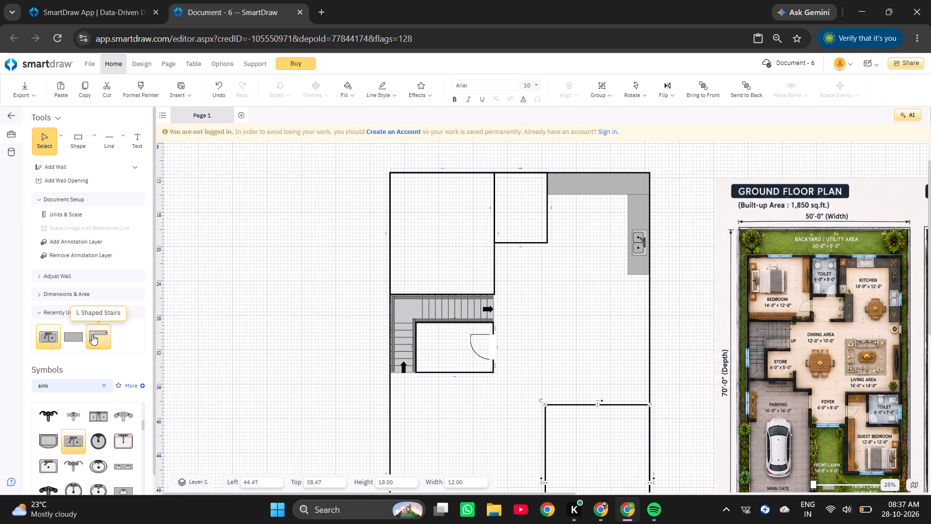
click(54, 167)
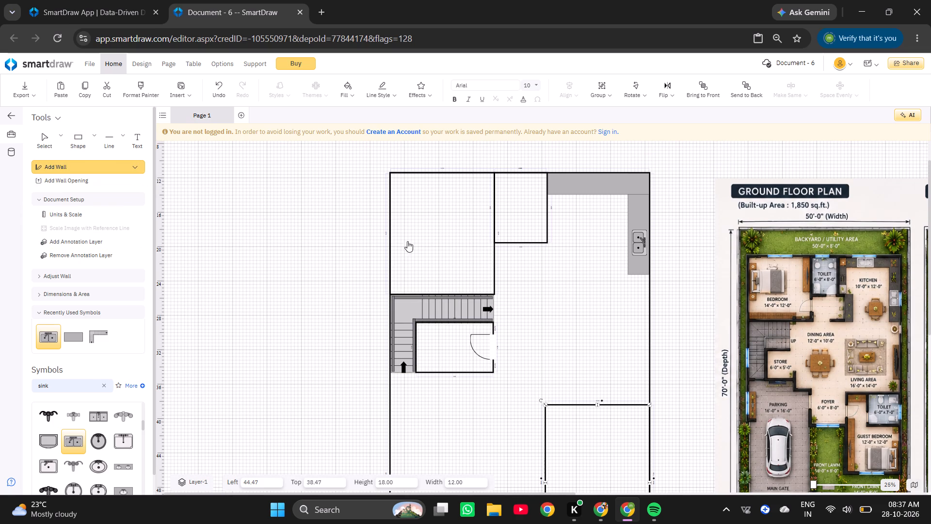
drag(537, 293, 629, 295)
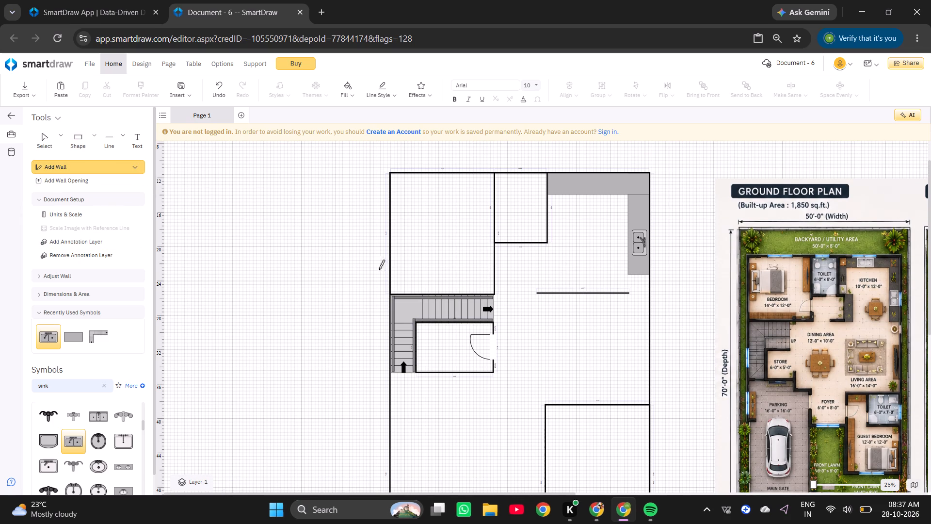
click(84, 164)
Move the new wall up against the lower end of the side counter, with its end meeting the outer wall.
scroll(596, 270, up, 3)
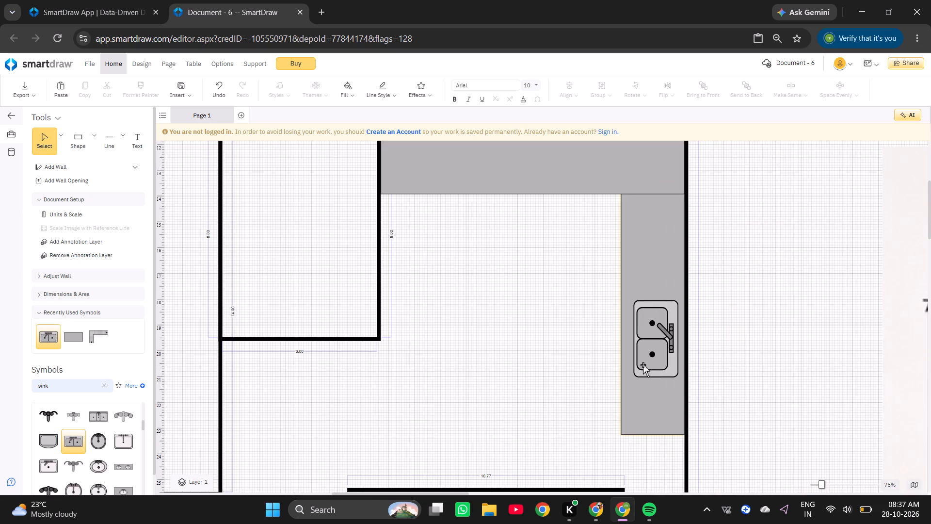
scroll(609, 417, down, 2)
drag(580, 366, 641, 314)
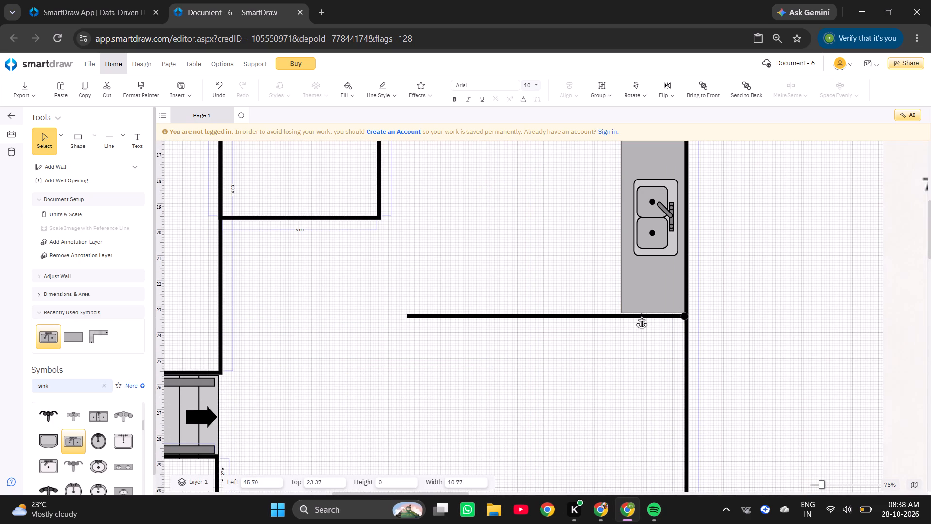
drag(641, 314, 636, 316)
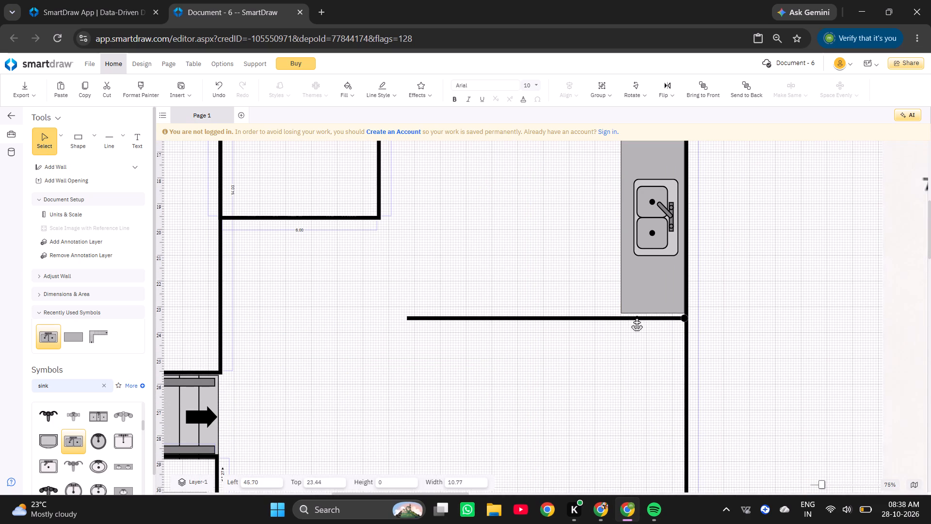
drag(636, 316, 636, 313)
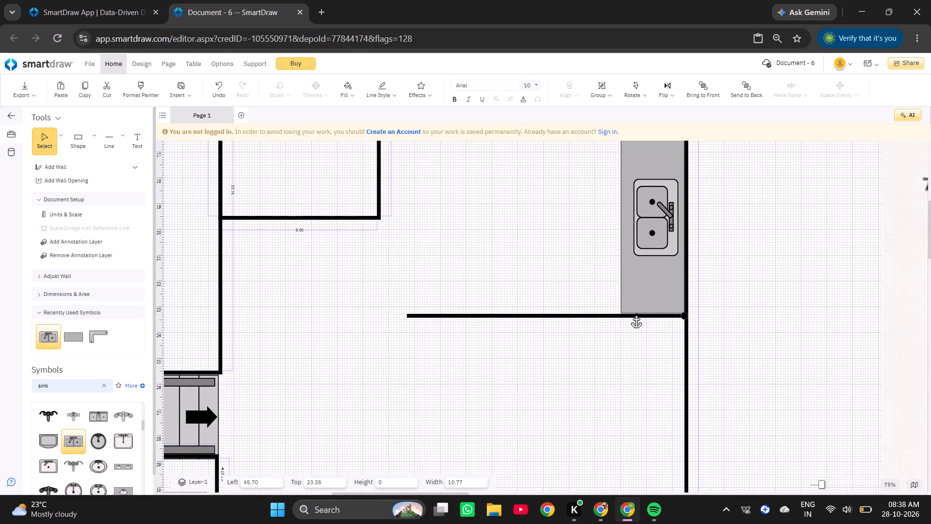
drag(636, 313, 636, 312)
click(630, 345)
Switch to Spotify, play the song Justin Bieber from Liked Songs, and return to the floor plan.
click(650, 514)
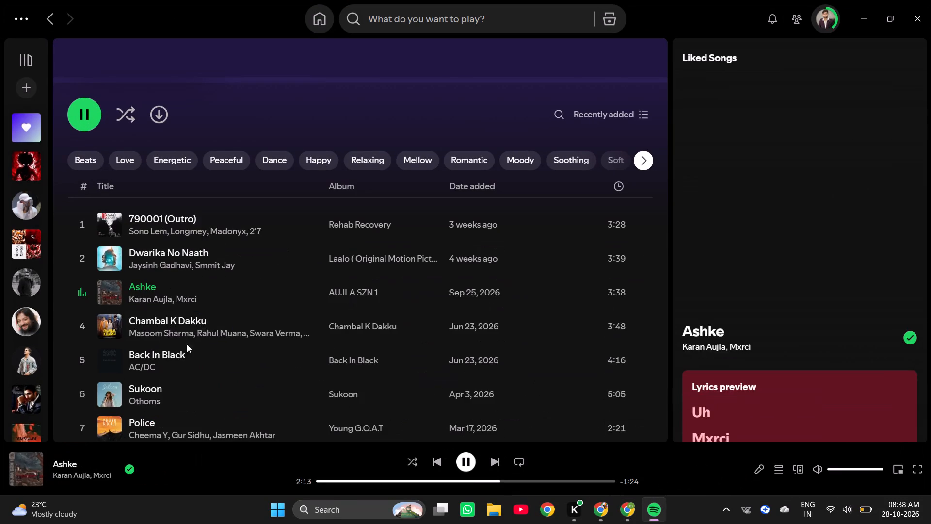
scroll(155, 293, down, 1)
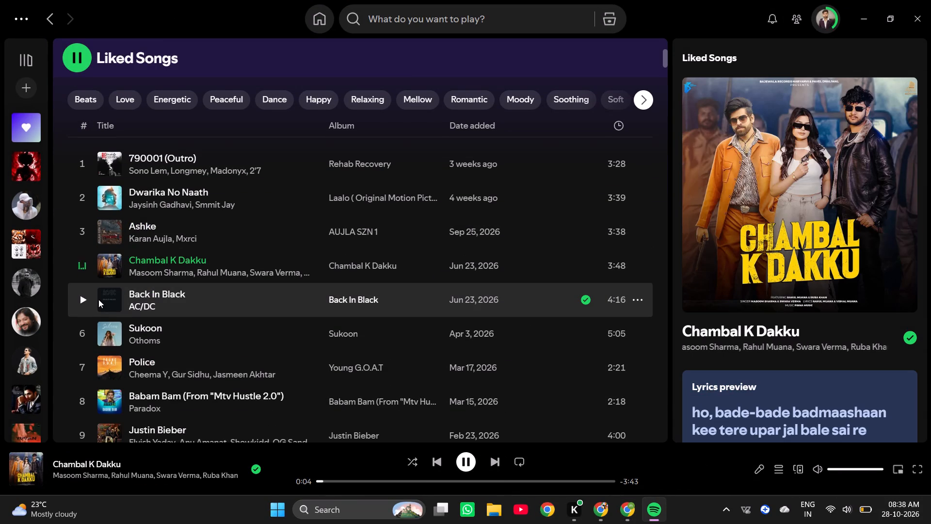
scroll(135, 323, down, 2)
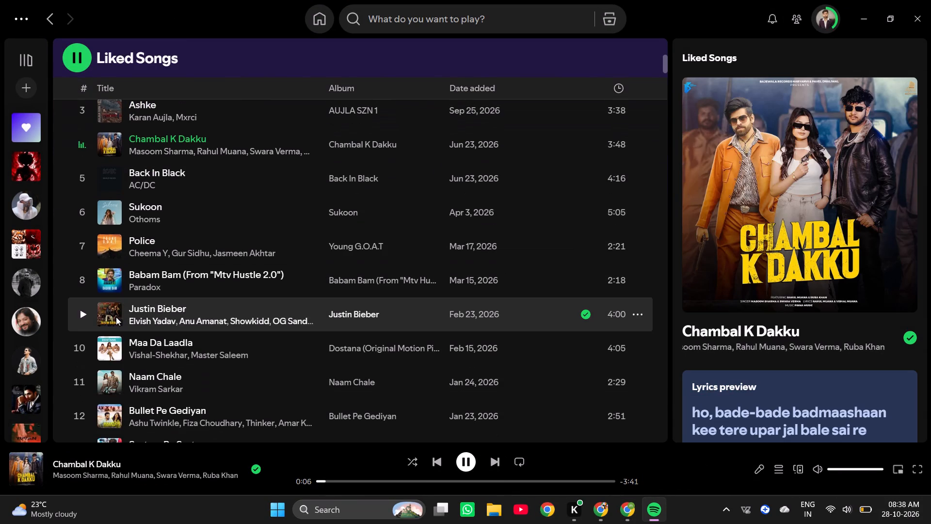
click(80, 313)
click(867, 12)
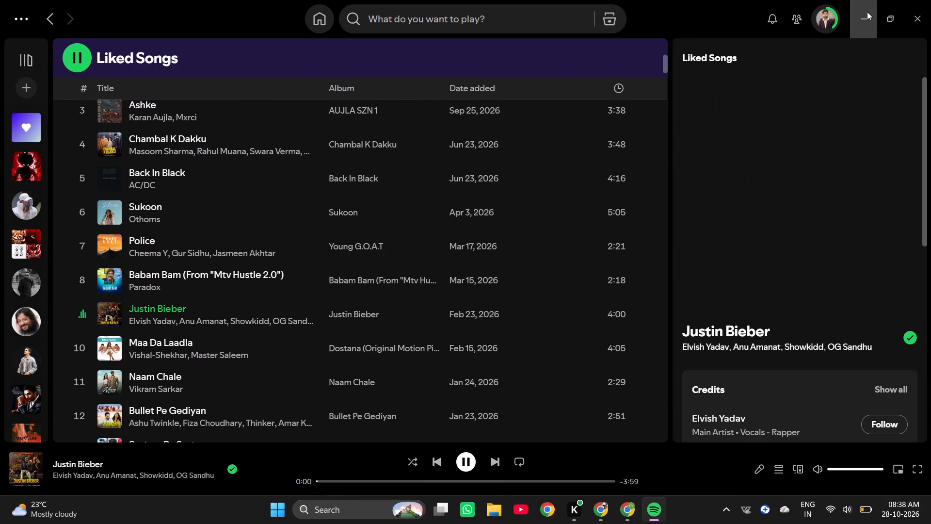
Nudge the large lower room on the outer wall upward, to about 38.38 top.
scroll(587, 316, down, 1)
scroll(495, 290, down, 8)
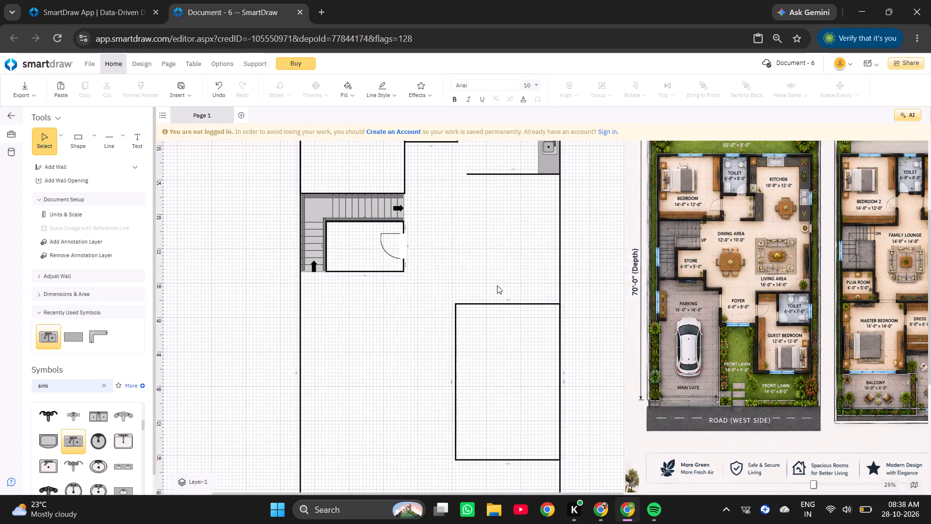
ctrl+scroll(497, 285, up, 2)
scroll(546, 333, up, 1)
scroll(562, 420, up, 1)
ctrl+scroll(565, 380, down, 2)
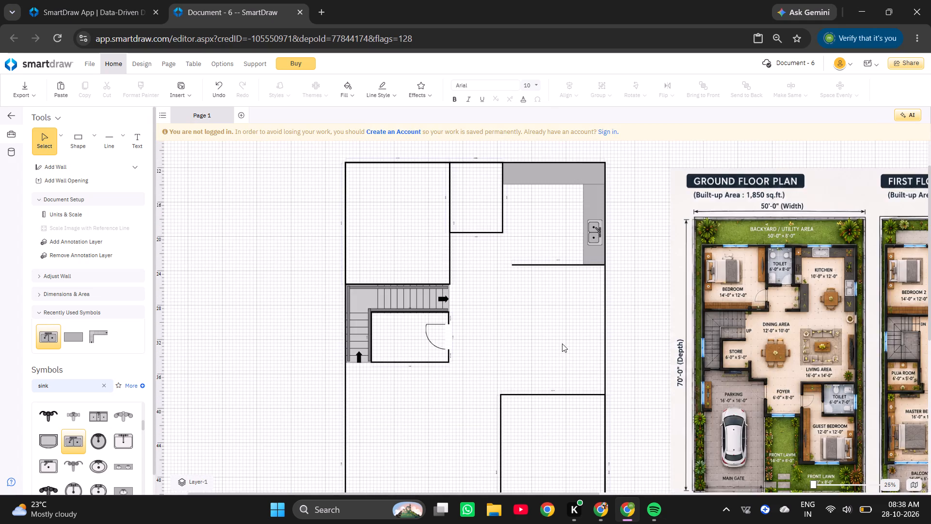
ctrl+scroll(561, 343, up, 1)
double_click(559, 446)
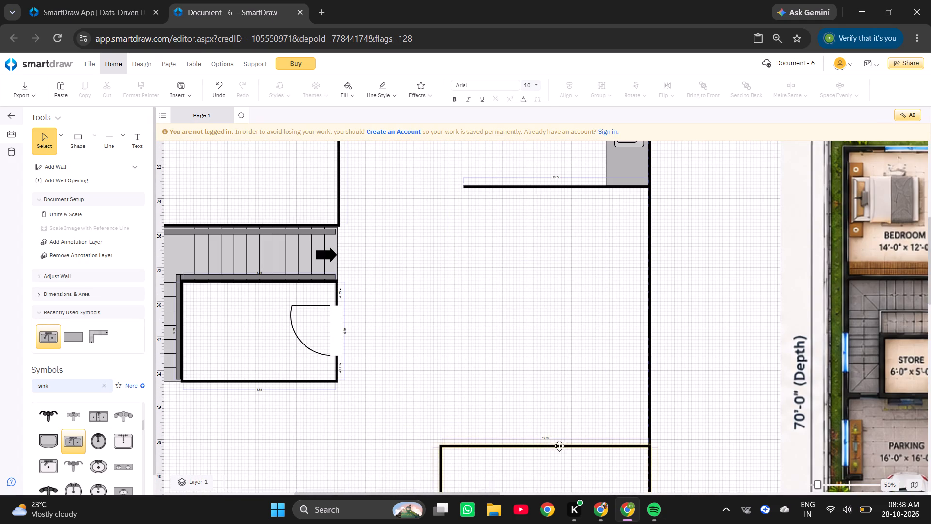
click(559, 446)
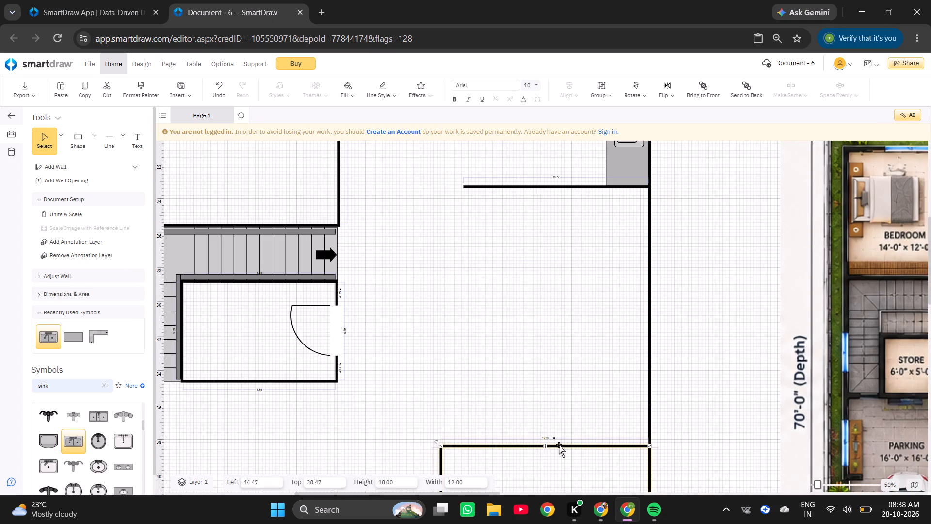
key(Up)
key(Up)
key(Up)
key(Up)
key(Up)
key(Up)
key(Up)
scroll(560, 391, up, 5)
scroll(612, 366, down, 1)
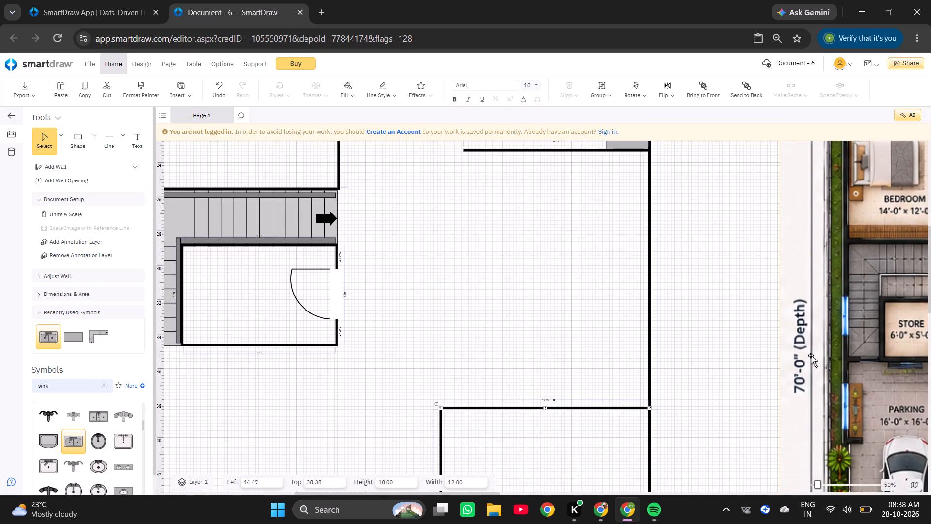
Nudge the lower room further up to 38.31 top, leaving a 15.00 gap below the kitchen's horizontal wall.
ctrl+scroll(819, 339, down, 5)
ctrl+scroll(871, 329, up, 3)
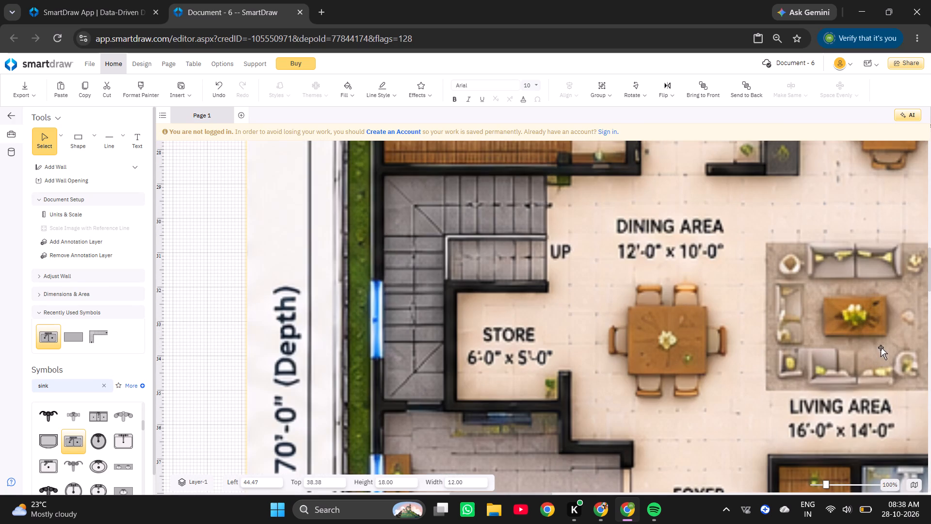
ctrl+scroll(878, 344, down, 4)
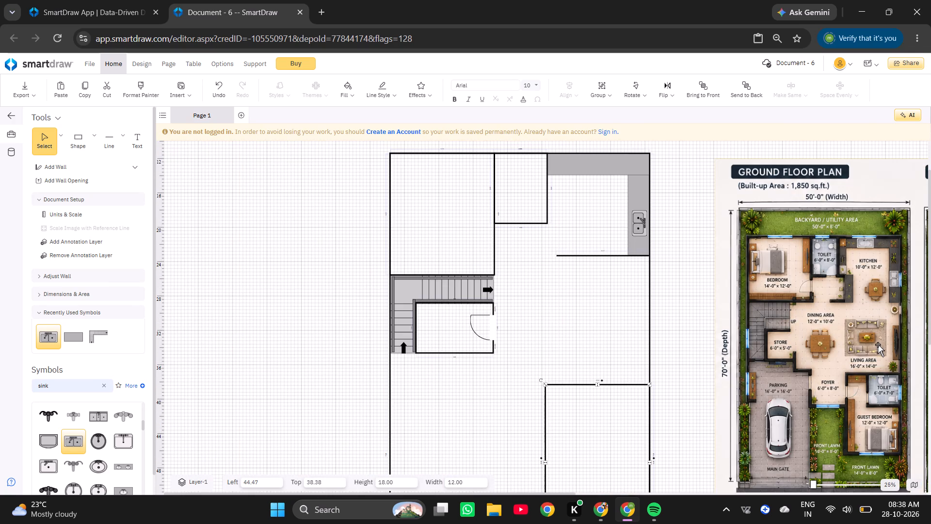
ctrl+scroll(878, 345, up, 2)
ctrl+scroll(565, 338, down, 2)
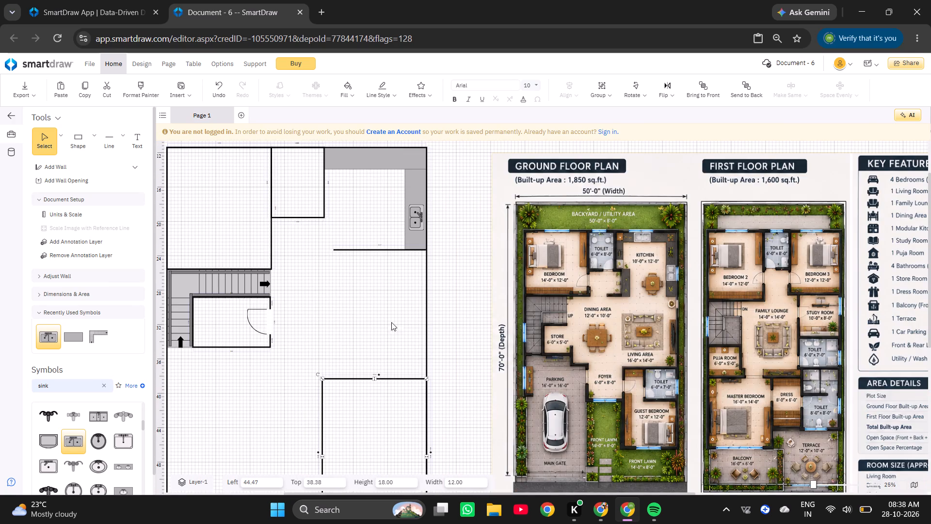
click(383, 380)
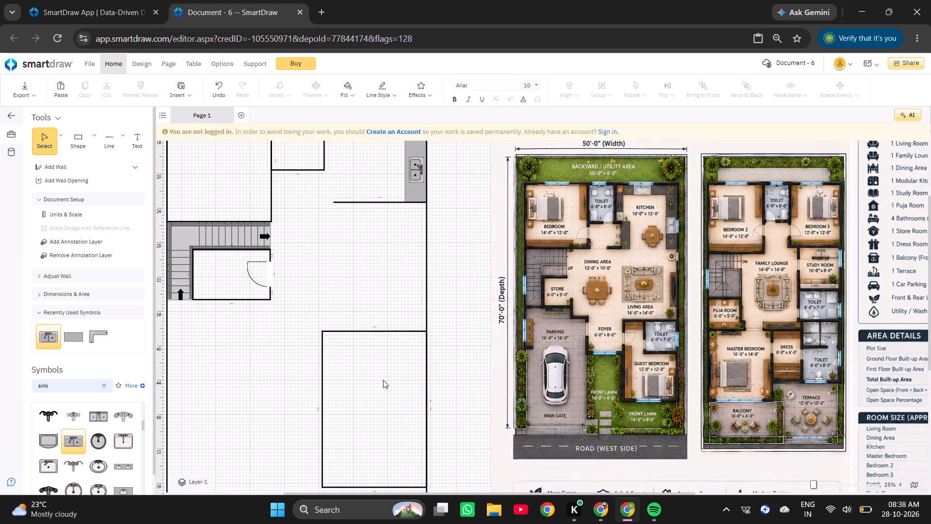
double_click(382, 330)
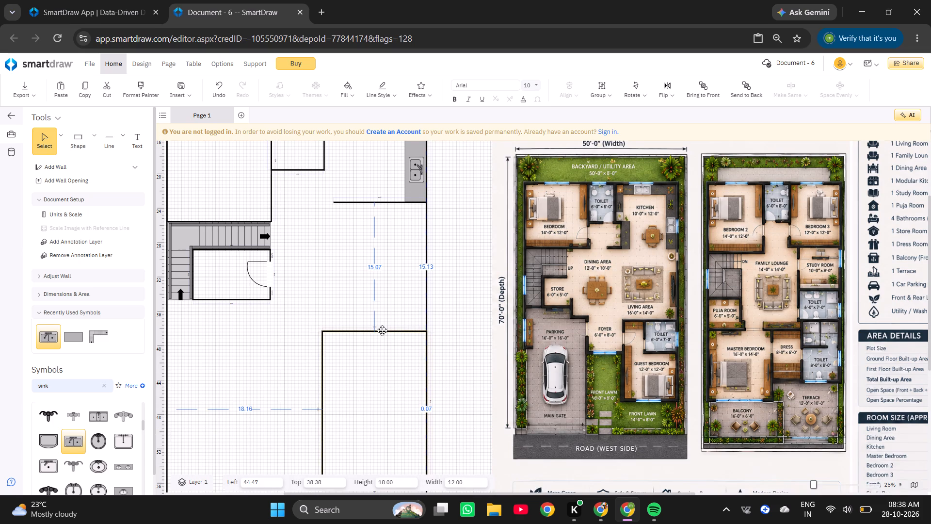
click(382, 330)
key(Up)
key(Up)
key(Up)
key(Up)
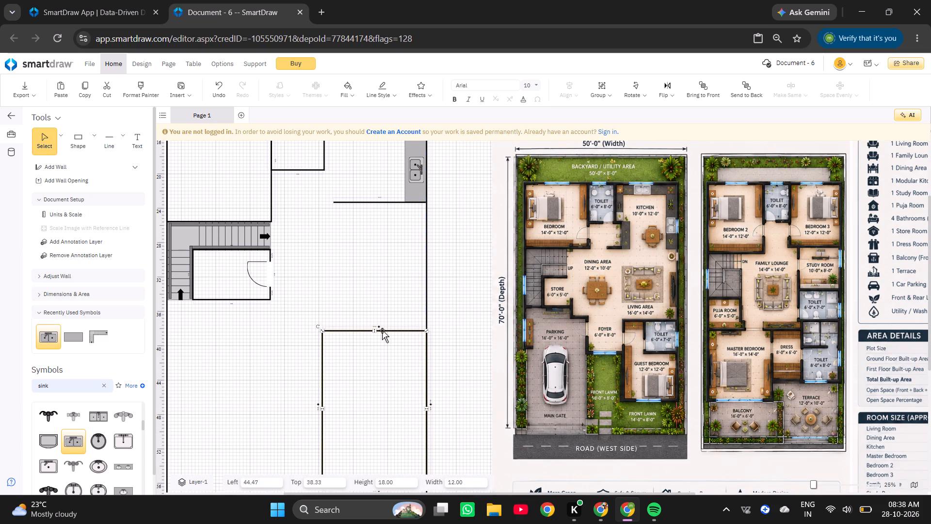
click(382, 330)
click(382, 330)
double_click(382, 330)
click(382, 330)
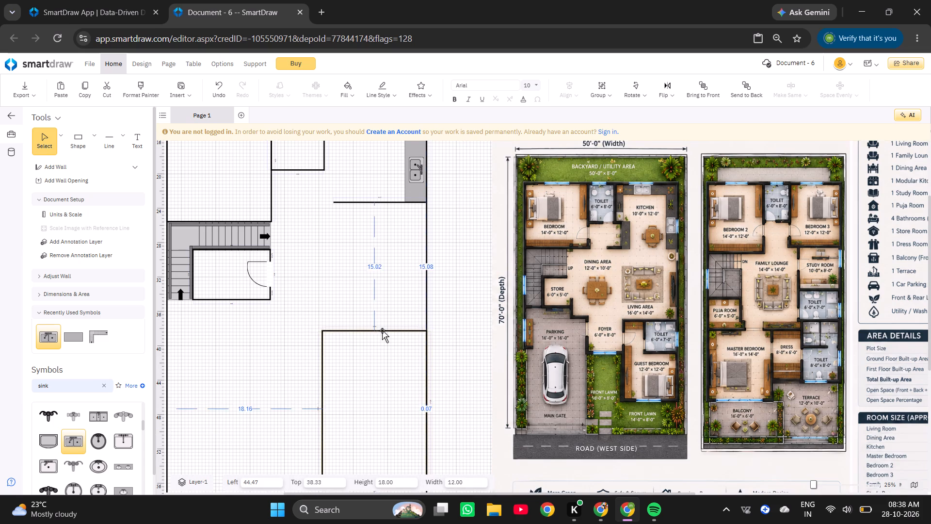
triple_click(382, 330)
click(382, 330)
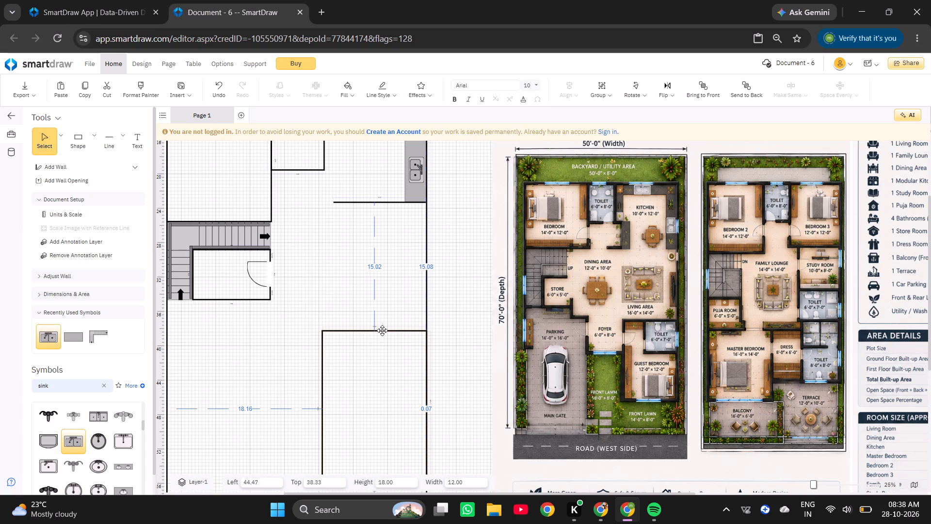
click(382, 330)
click(382, 330)
click(382, 330)
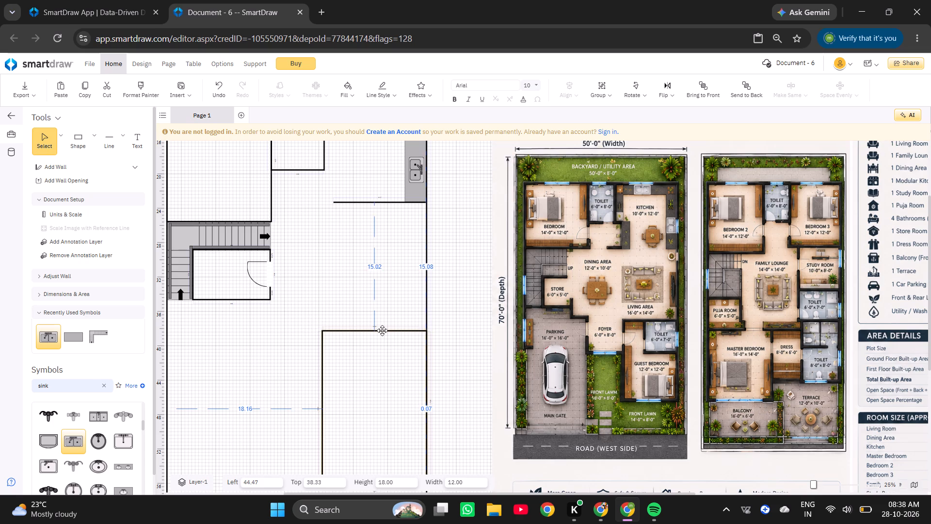
key(Up)
key(Up)
click(382, 330)
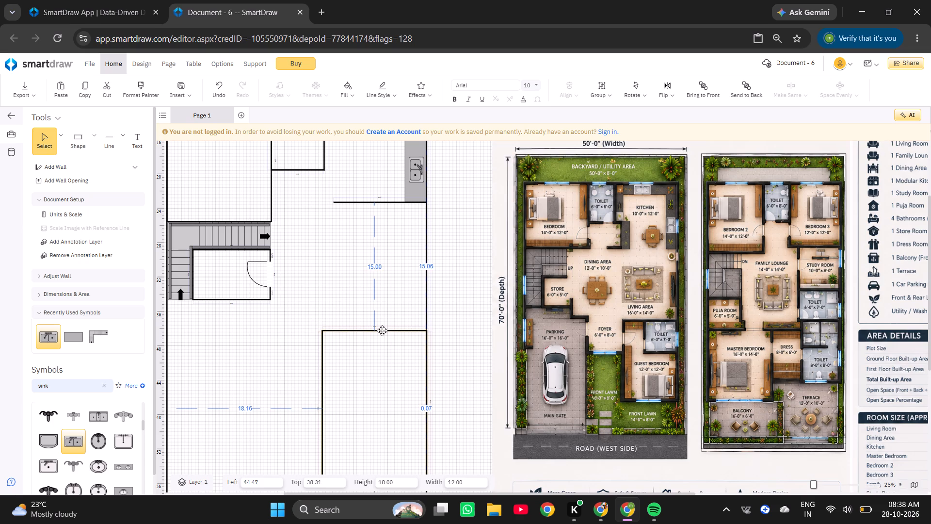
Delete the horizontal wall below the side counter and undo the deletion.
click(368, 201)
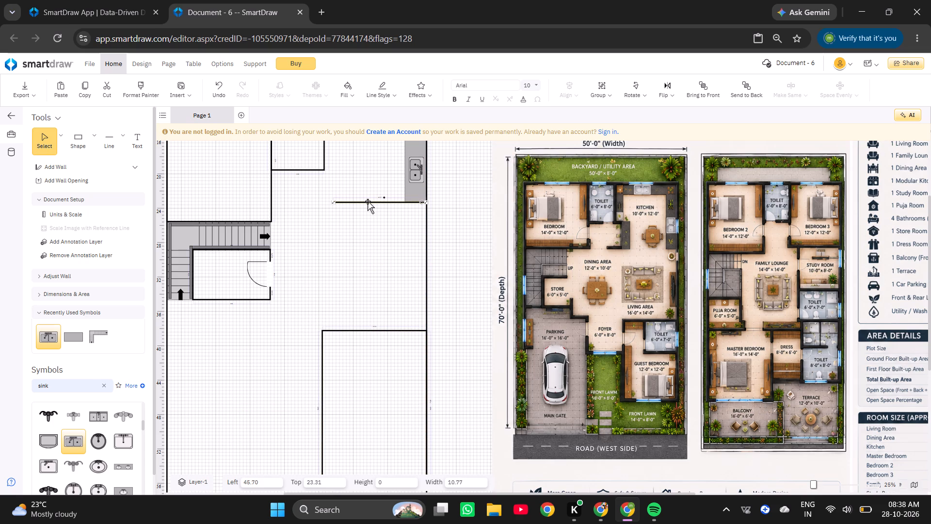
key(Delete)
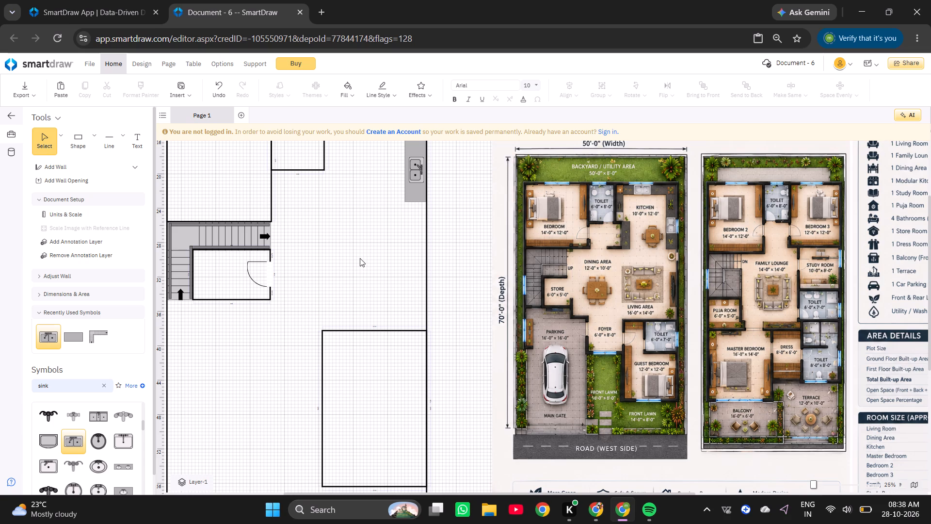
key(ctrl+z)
Move the horizontal wall from below the side counter so its end meets the lower room's inner side wall, at about 44.01 top.
drag(376, 202, 375, 204)
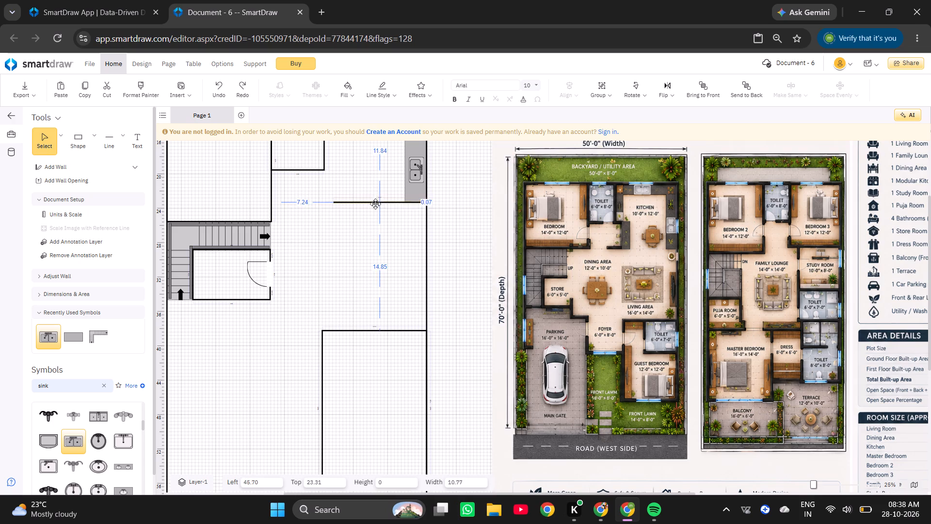
drag(375, 204, 270, 380)
ctrl+scroll(276, 375, up, 7)
drag(352, 407, 342, 406)
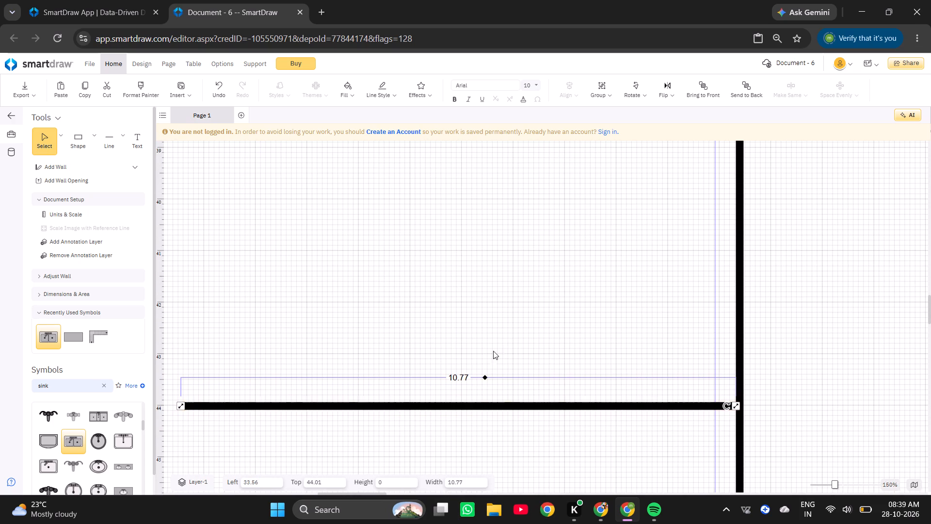
click(527, 304)
ctrl+scroll(357, 372, down, 6)
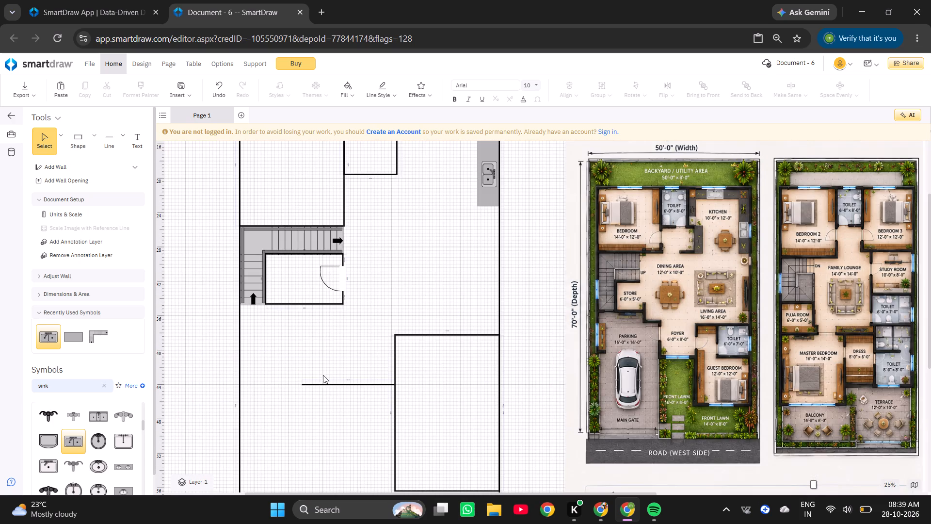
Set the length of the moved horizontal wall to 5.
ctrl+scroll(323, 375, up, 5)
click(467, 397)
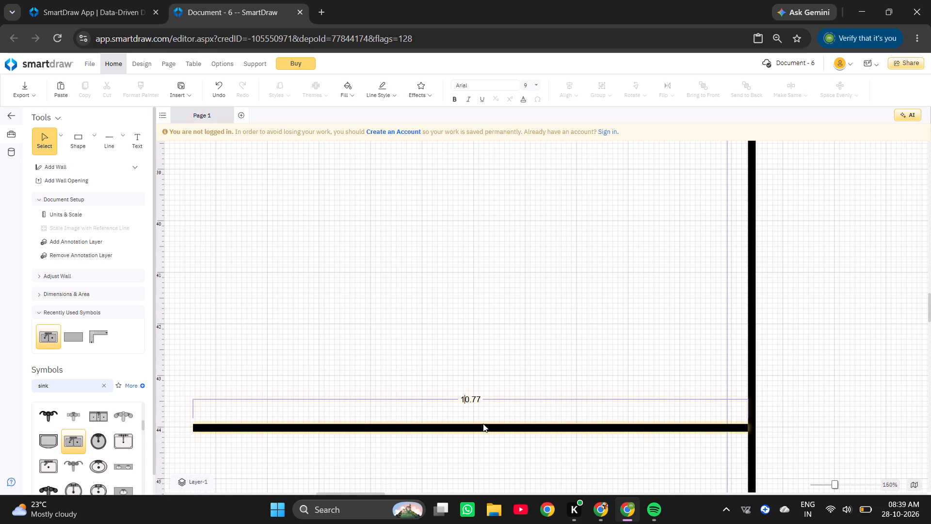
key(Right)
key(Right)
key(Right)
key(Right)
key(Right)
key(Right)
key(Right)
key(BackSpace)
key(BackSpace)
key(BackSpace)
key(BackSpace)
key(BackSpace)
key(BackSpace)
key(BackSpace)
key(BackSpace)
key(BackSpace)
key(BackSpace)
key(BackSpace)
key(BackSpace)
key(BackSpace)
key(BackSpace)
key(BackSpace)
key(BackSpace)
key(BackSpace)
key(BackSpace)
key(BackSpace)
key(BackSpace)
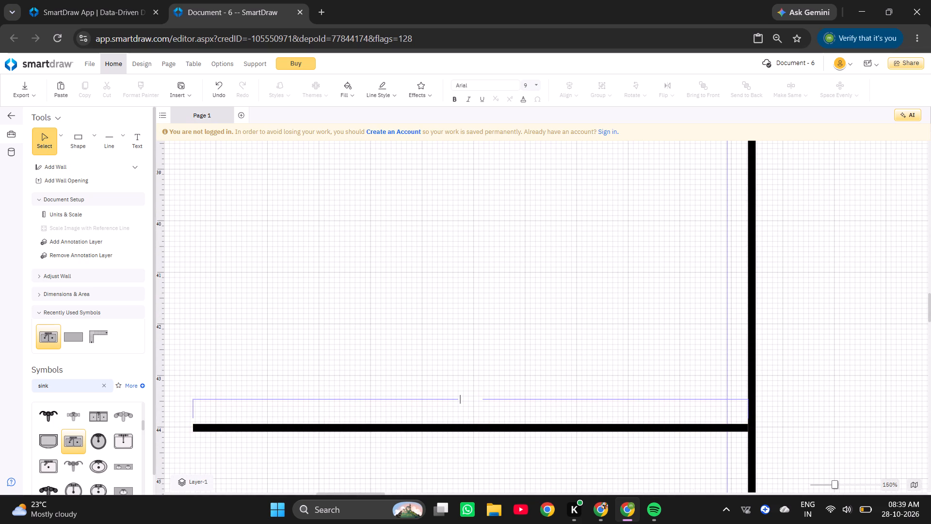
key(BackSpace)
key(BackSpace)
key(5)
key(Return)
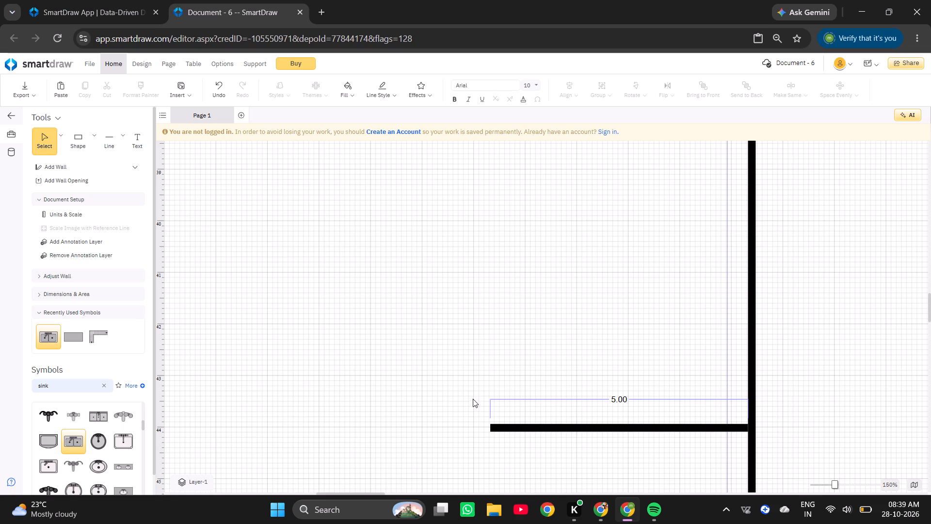
Set the length of the horizontal wall beside the lower room to 7.
ctrl+scroll(424, 372, down, 6)
ctrl+scroll(417, 328, up, 1)
ctrl+scroll(472, 374, up, 2)
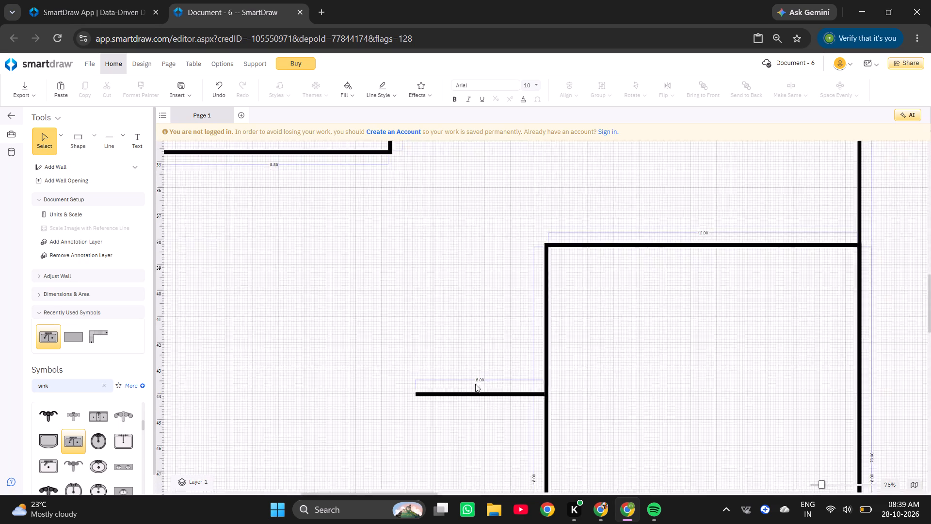
ctrl+scroll(475, 384, up, 2)
click(483, 377)
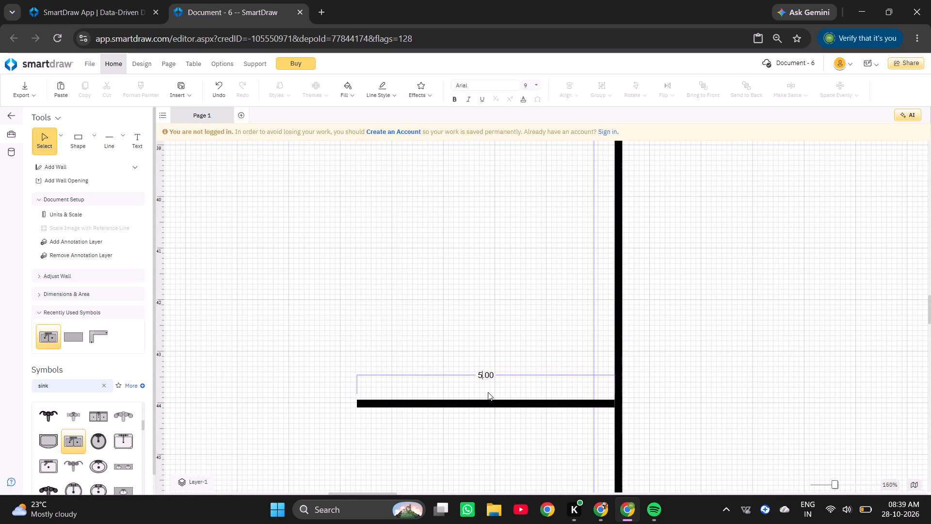
key(BackSpace)
key(7)
key(Return)
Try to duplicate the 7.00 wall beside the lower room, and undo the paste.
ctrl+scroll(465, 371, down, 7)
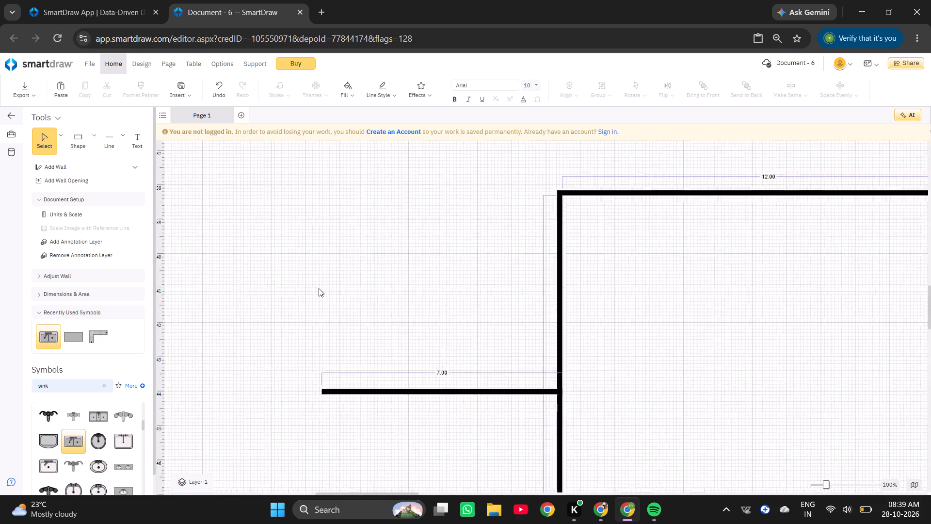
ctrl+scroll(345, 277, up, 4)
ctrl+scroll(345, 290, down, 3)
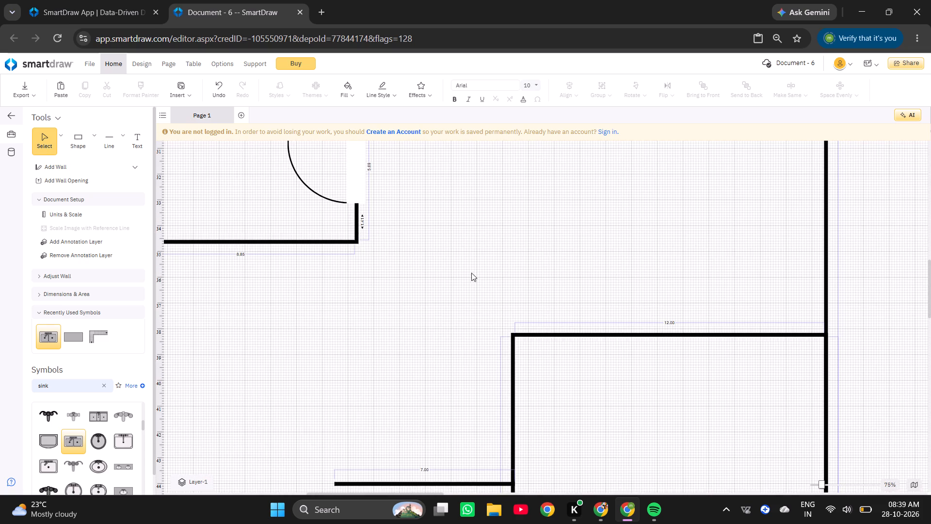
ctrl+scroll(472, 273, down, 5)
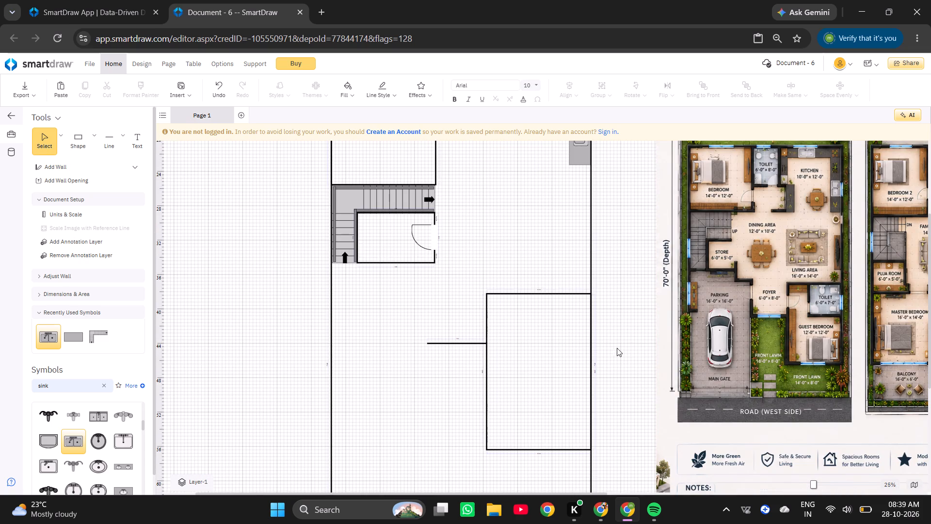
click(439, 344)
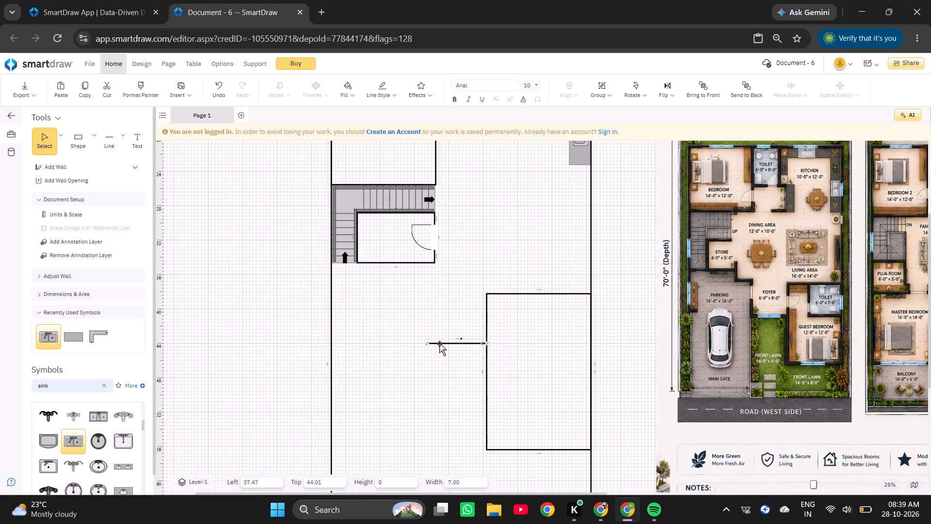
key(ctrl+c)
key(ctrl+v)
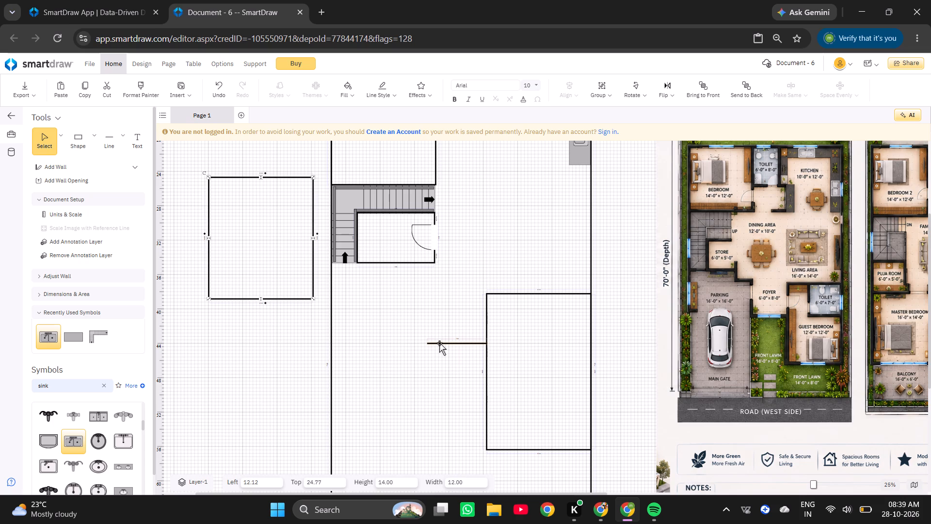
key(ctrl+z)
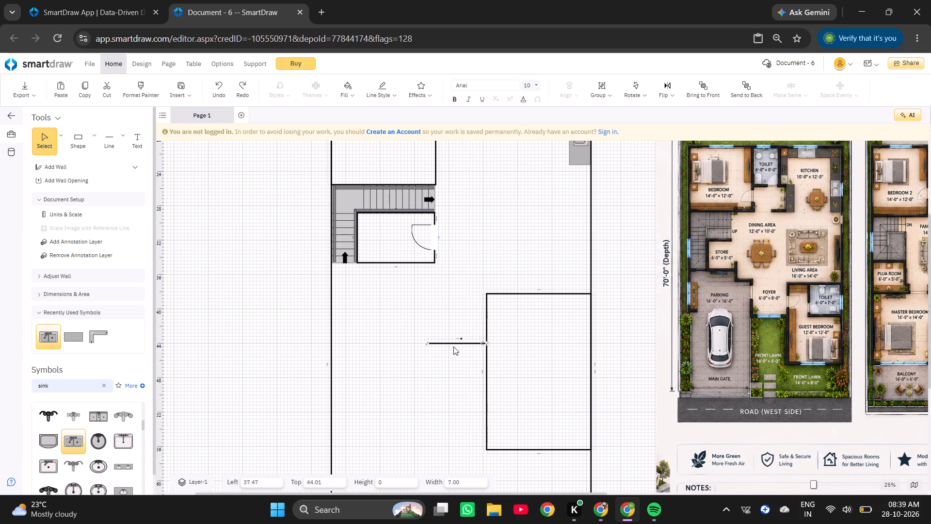
Duplicate the 7.00 wall and place the copy in the open area below the store room, at about 32.16 left and 38.02 top.
click(453, 343)
key(ctrl+c)
key(ctrl+v)
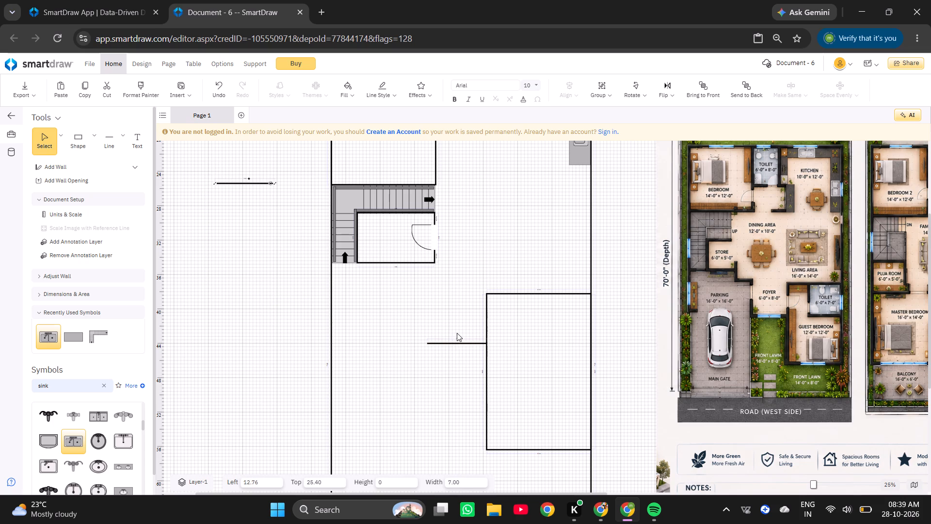
drag(257, 183, 423, 292)
ctrl+scroll(418, 291, up, 5)
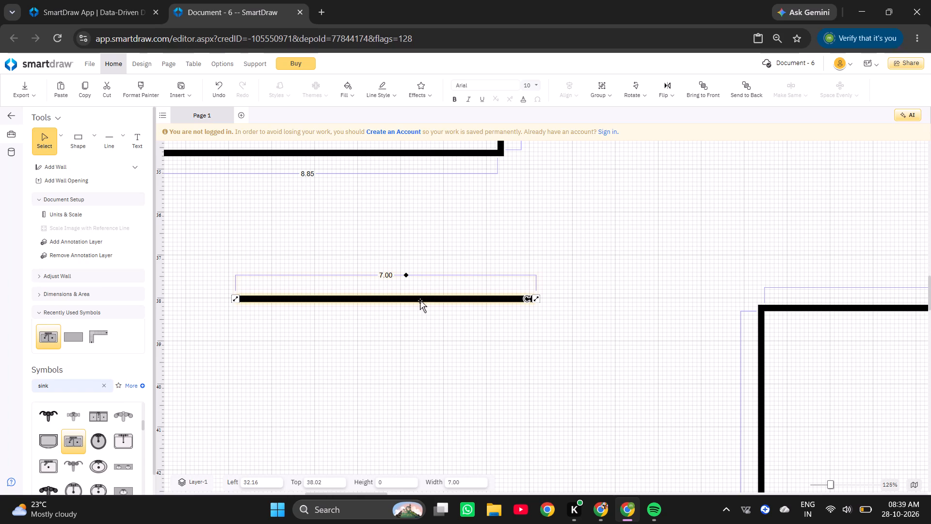
Rotate the copied 7.00 wall in the open area below the store room to vertical.
drag(529, 299, 517, 382)
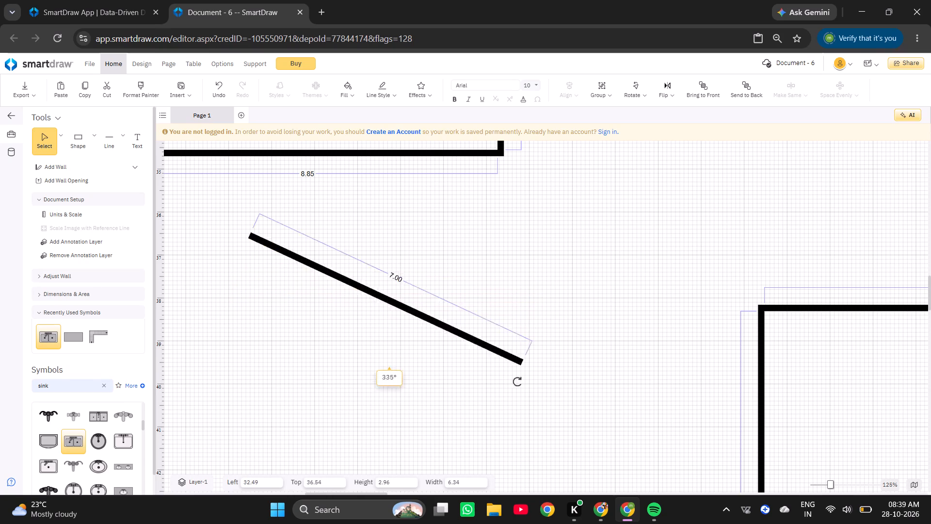
drag(517, 382, 382, 452)
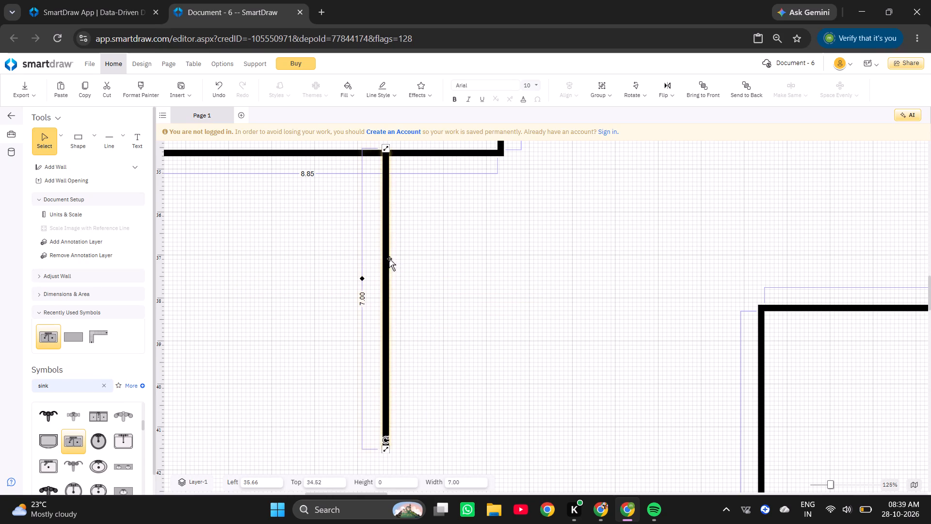
Move the vertical 7.00 wall under the store room's lower right corner and nudge it flush, at about 38.33 left and 34.70 top.
drag(386, 255, 500, 271)
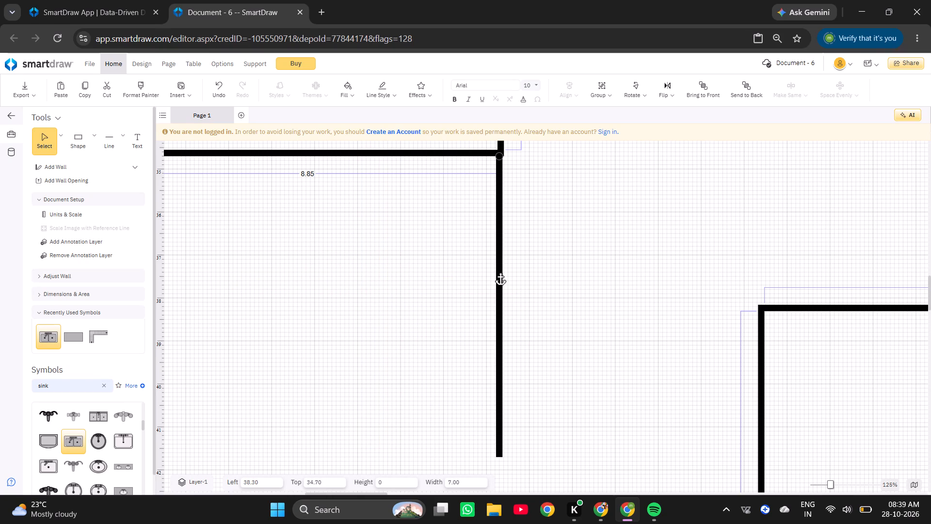
drag(500, 271, 500, 272)
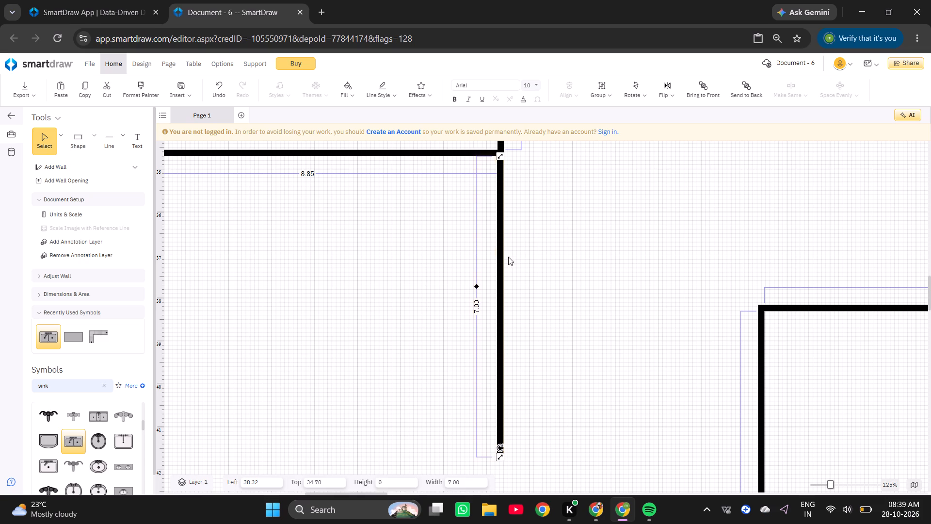
ctrl+click(529, 233)
ctrl+scroll(497, 182, up, 4)
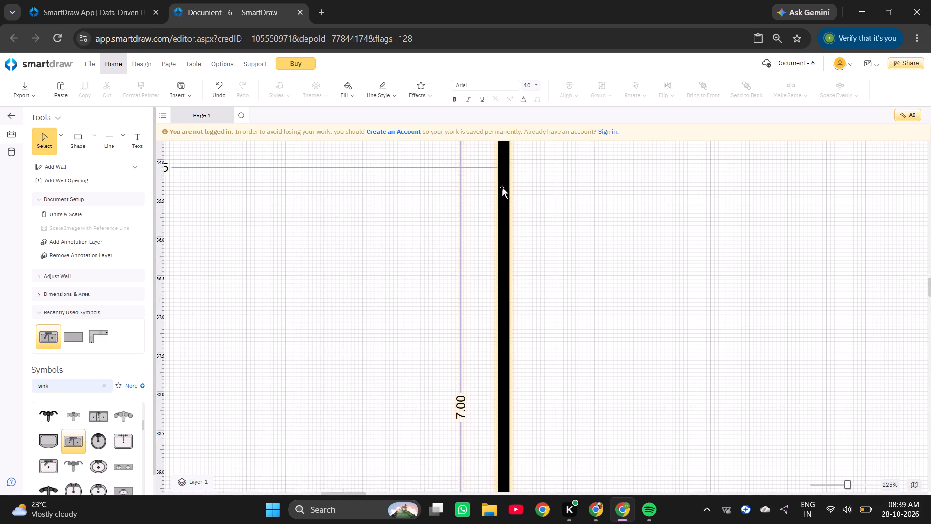
click(502, 187)
scroll(518, 241, up, 2)
key(Right)
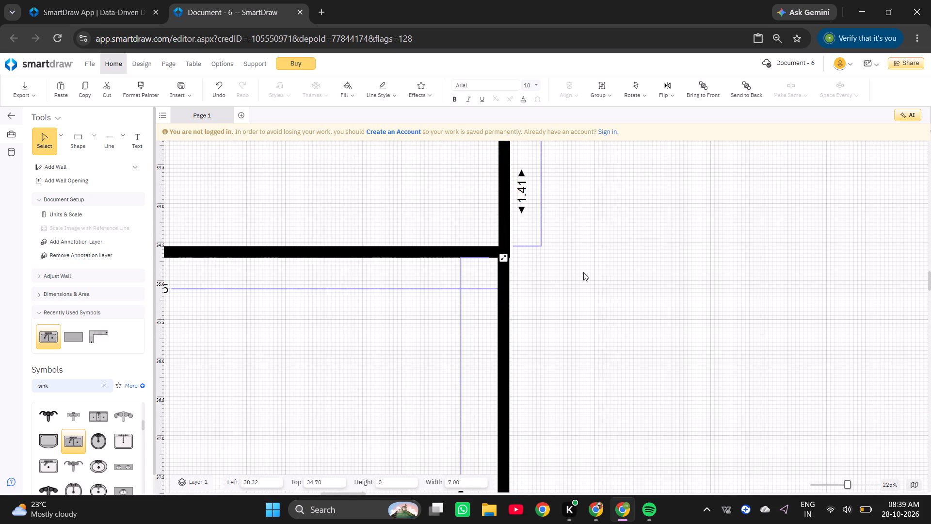
click(502, 318)
key(Right)
key(Right)
click(503, 318)
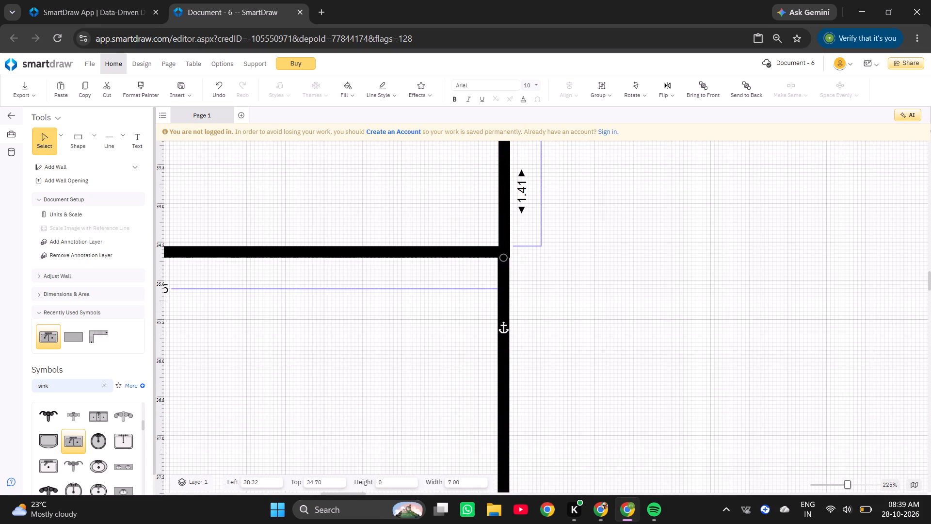
click(587, 284)
Stretch the vertical wall straight down toward the 7.00 horizontal wall, to a length of about 8.81.
ctrl+scroll(545, 327, down, 8)
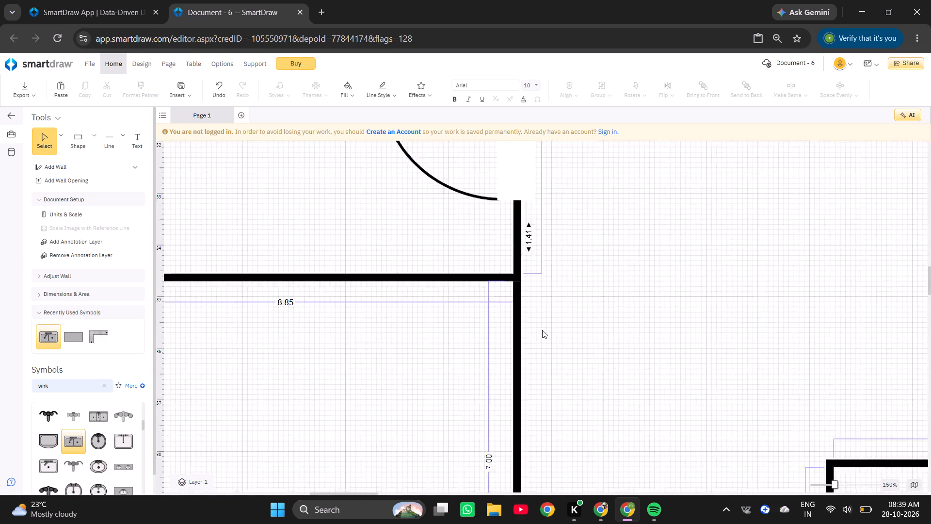
scroll(541, 331, down, 6)
scroll(535, 295, up, 1)
click(522, 280)
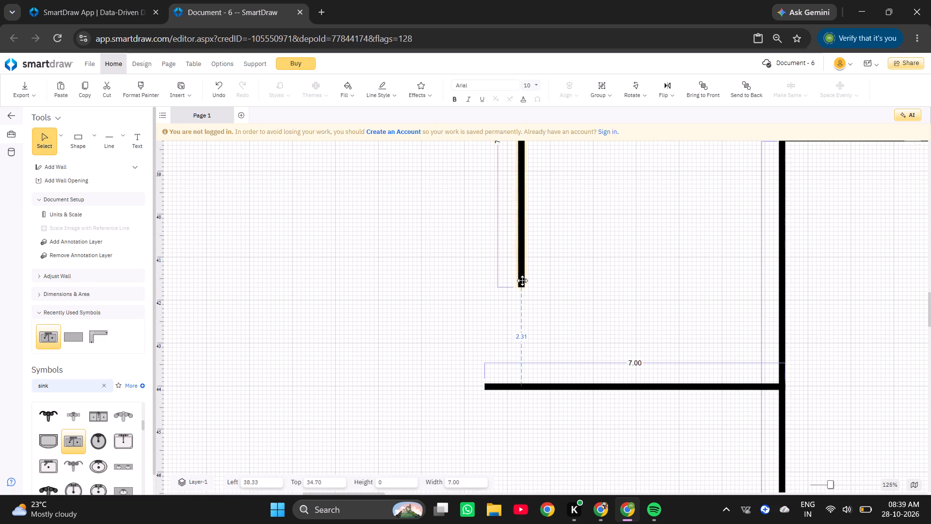
drag(521, 289, 515, 386)
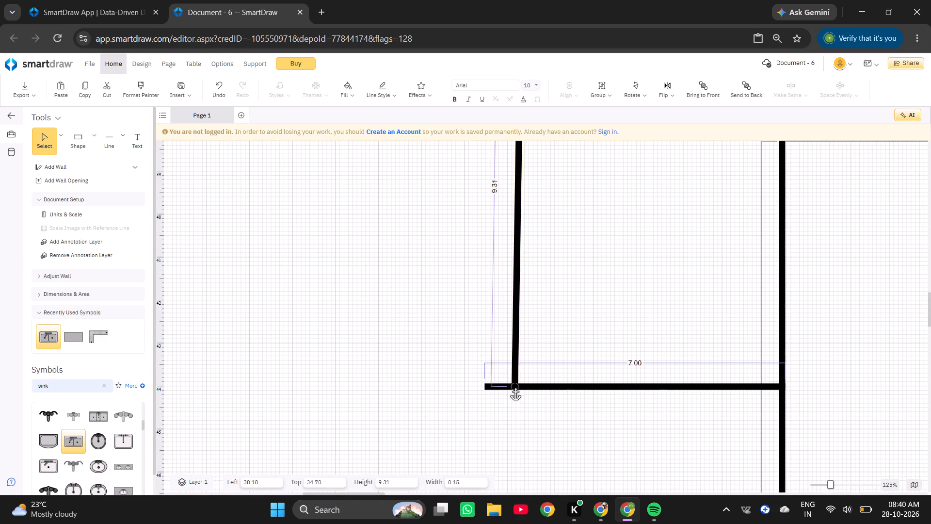
drag(515, 386, 518, 359)
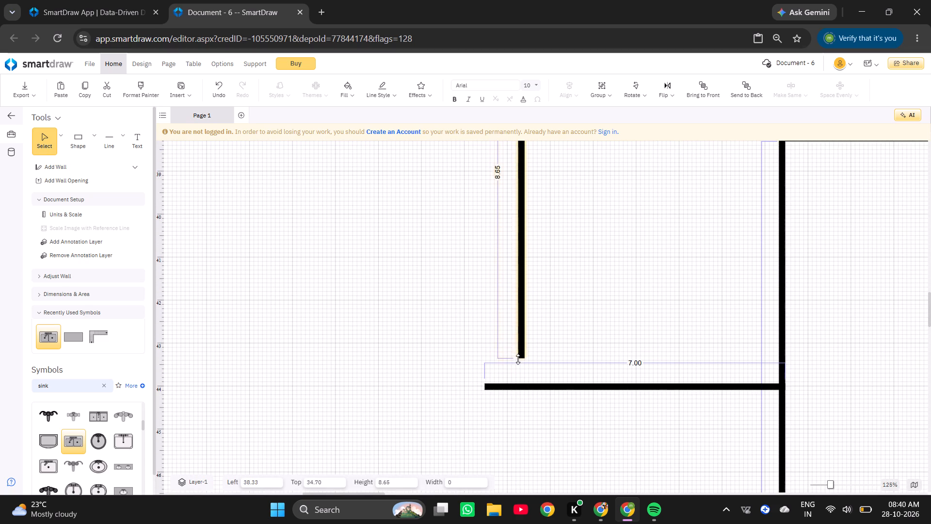
drag(518, 359, 521, 364)
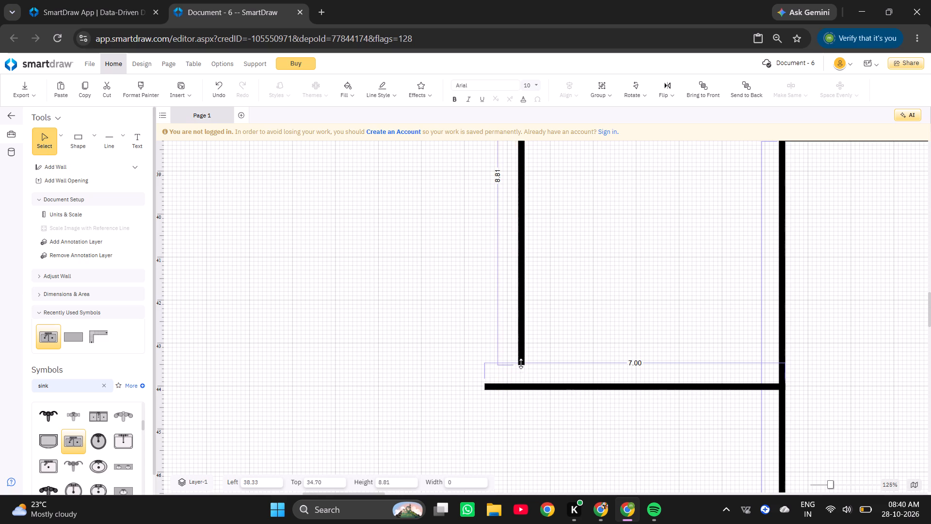
Shorten the 7.00 horizontal wall from its free end to about 6.12, in line with the vertical wall.
click(522, 383)
drag(485, 384, 493, 384)
drag(493, 384, 523, 388)
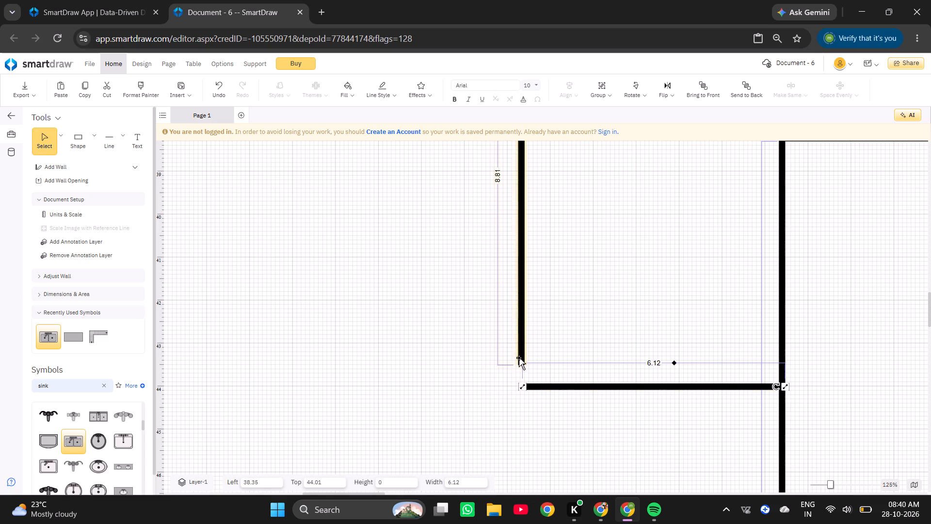
Lengthen the vertical wall to about 9.24 so it reaches the horizontal wall, pulling the horizontal wall's free end back to about 5.92.
click(519, 358)
drag(520, 363, 520, 377)
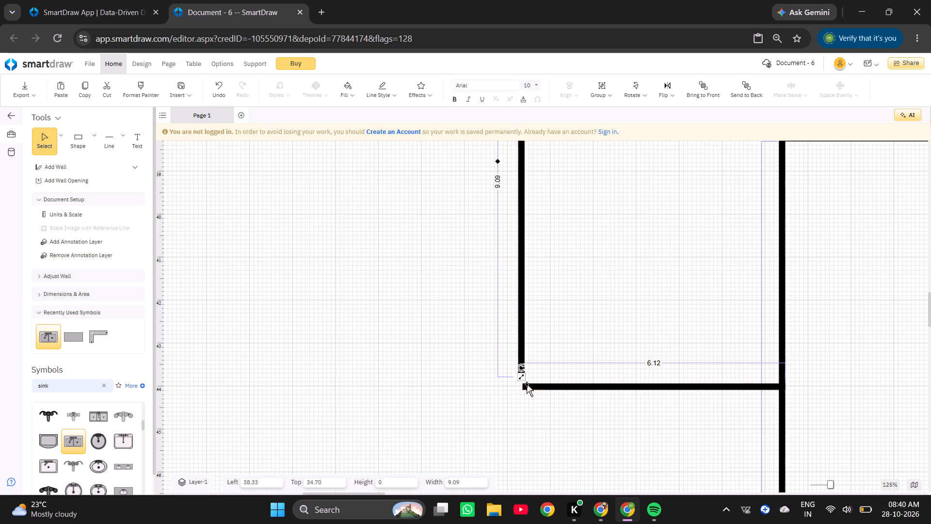
click(529, 388)
drag(524, 386, 531, 385)
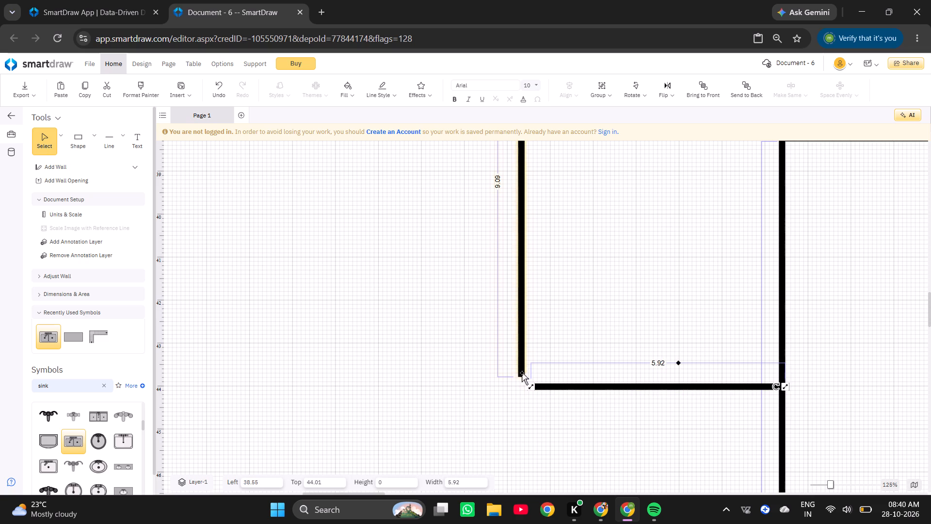
click(522, 373)
drag(521, 378, 521, 384)
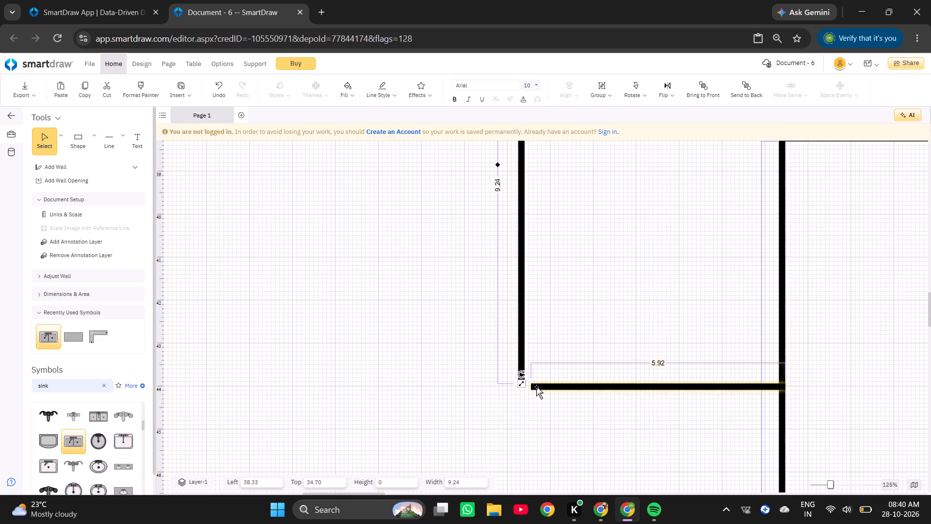
Extend the horizontal wall's free end to a length of about 6.22, closing the corner flush with the vertical wall's outer edge.
click(536, 387)
drag(530, 387, 525, 388)
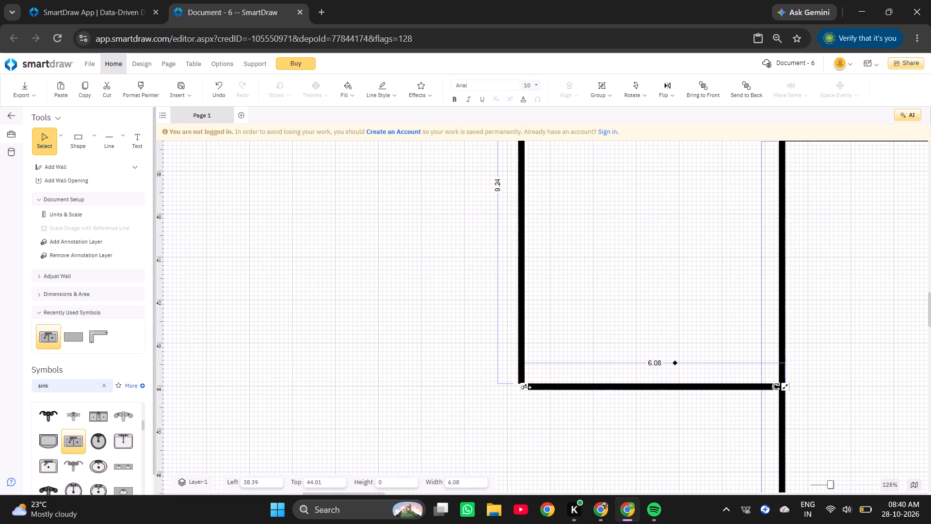
ctrl+scroll(525, 387, up, 17)
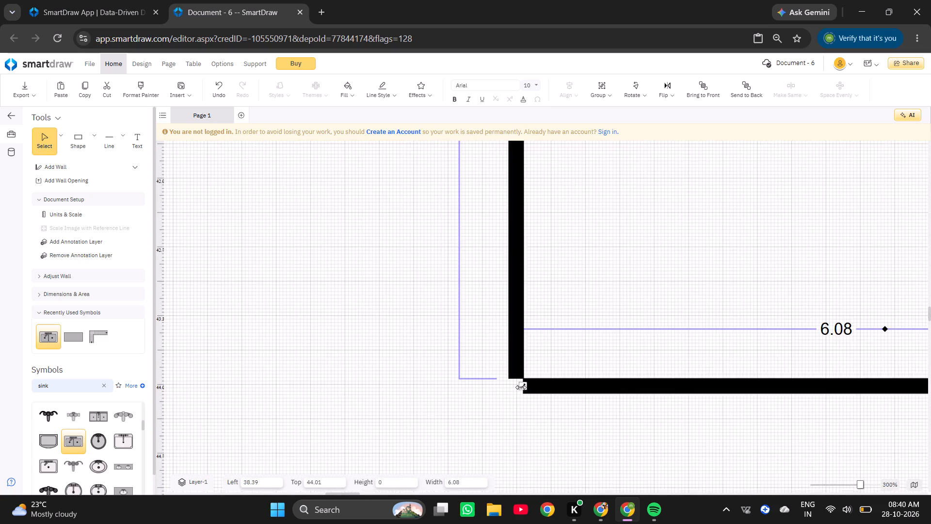
click(521, 387)
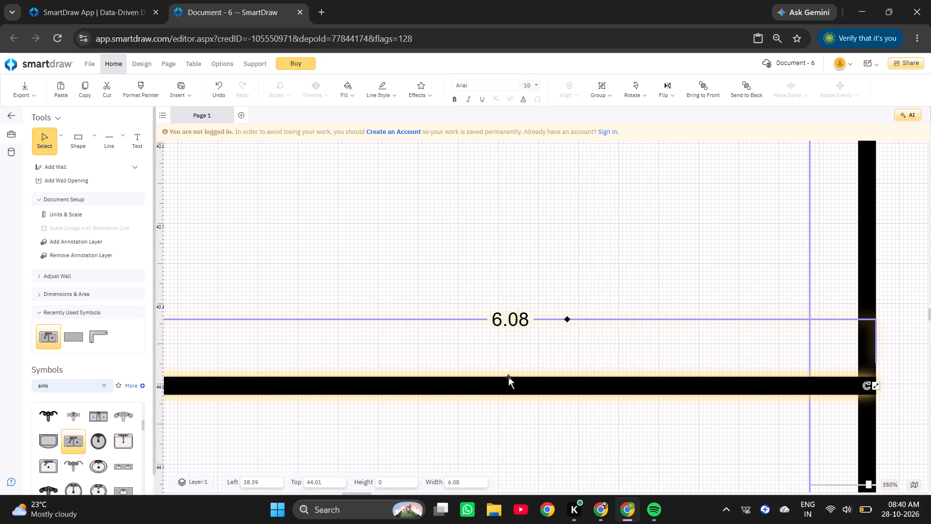
ctrl+scroll(461, 375, down, 8)
ctrl+scroll(250, 374, up, 7)
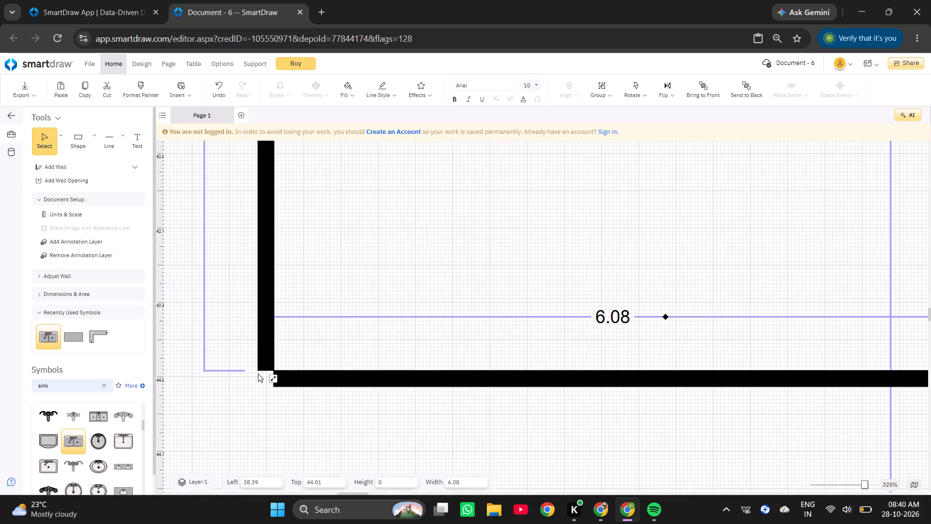
ctrl+scroll(258, 374, up, 6)
drag(277, 383, 256, 382)
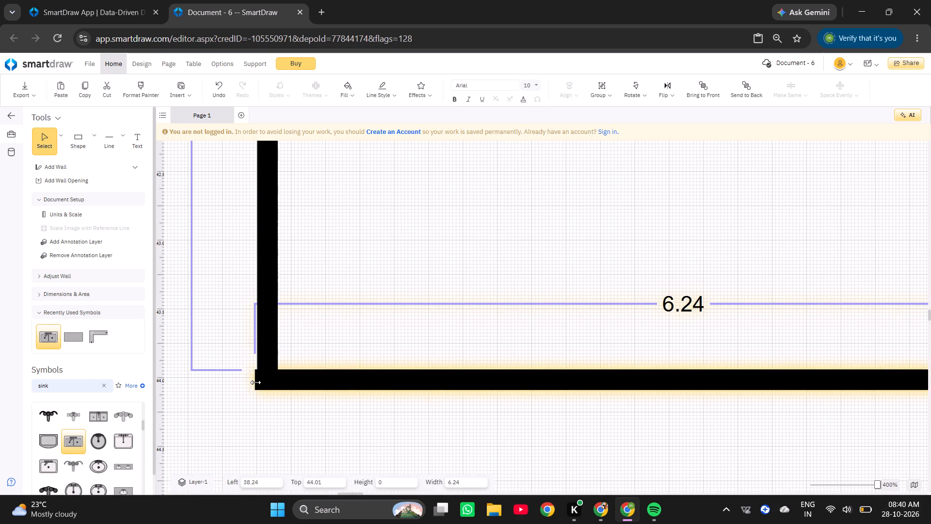
drag(256, 382, 257, 381)
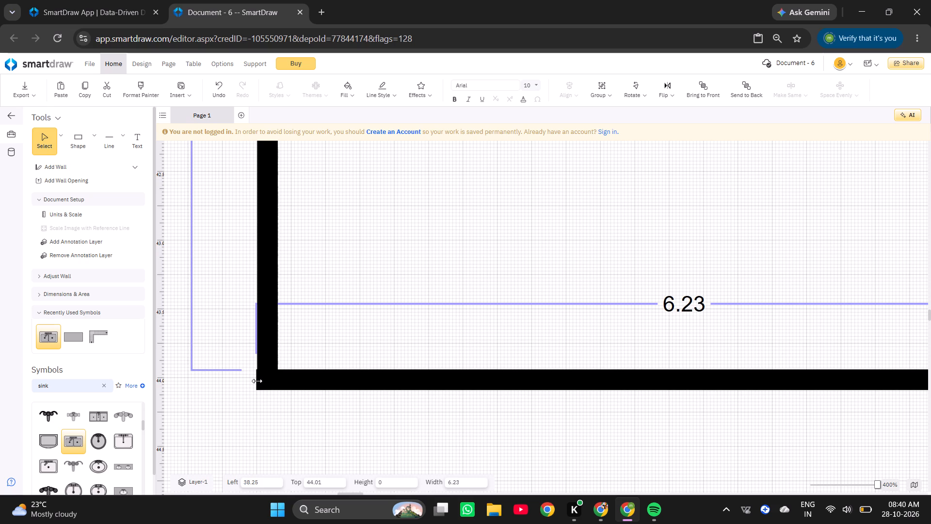
drag(257, 381, 258, 382)
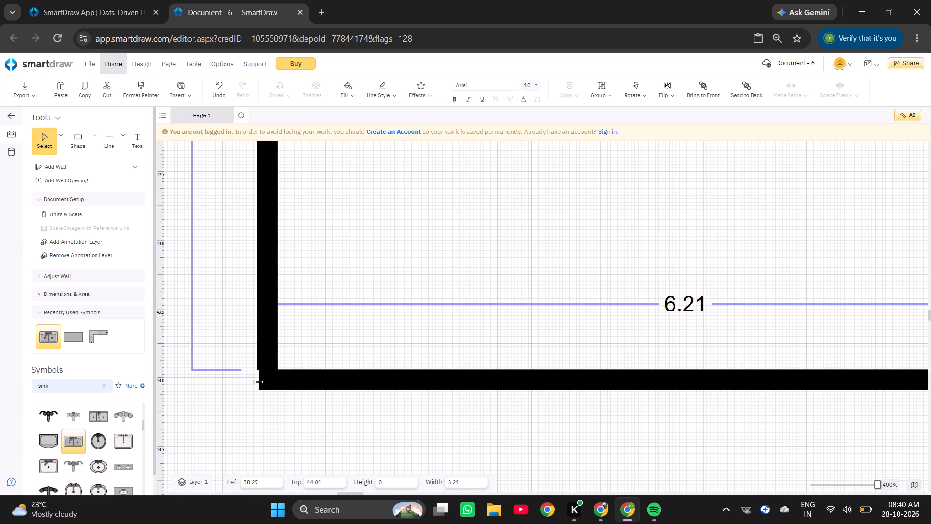
drag(258, 382, 257, 382)
click(356, 285)
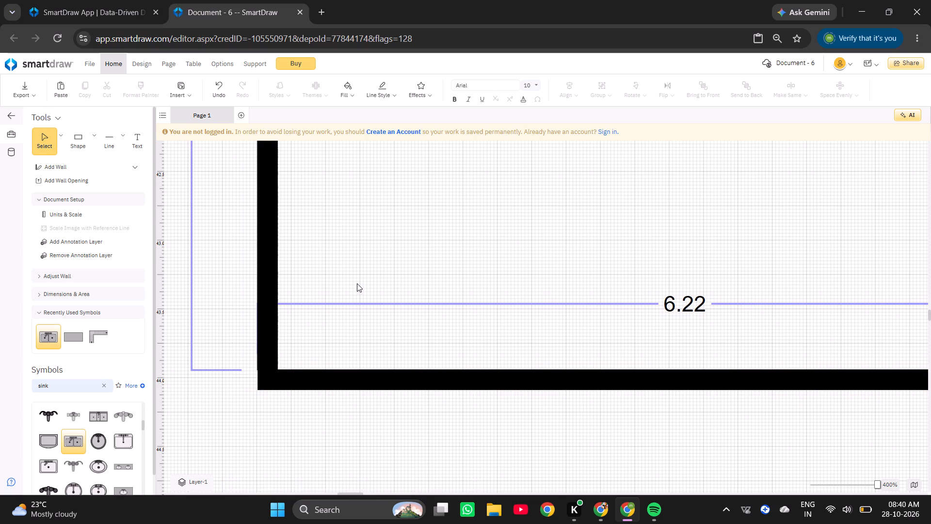
Examine the new walls between the store room and lower room against the ground floor plan reference image.
ctrl+scroll(358, 283, down, 7)
ctrl+scroll(425, 256, down, 13)
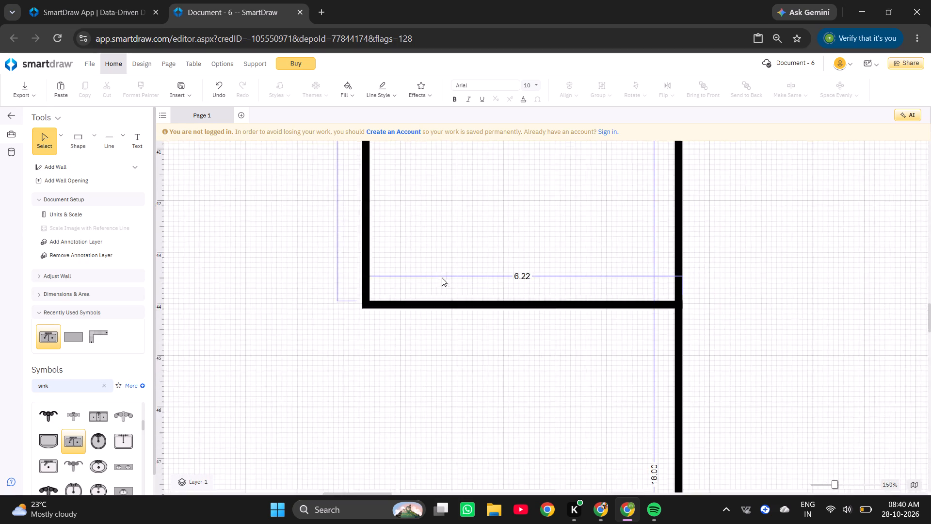
ctrl+scroll(442, 278, down, 2)
click(459, 358)
scroll(464, 341, up, 7)
ctrl+scroll(466, 337, down, 5)
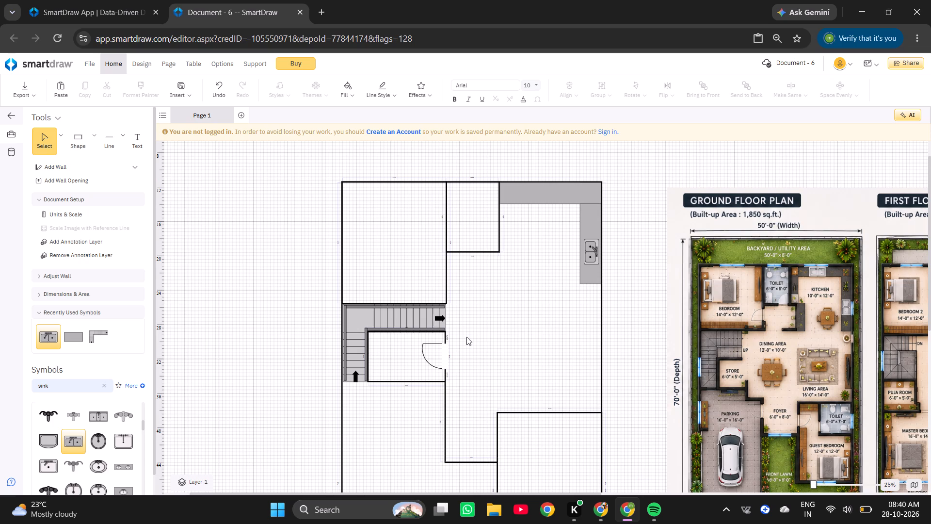
ctrl+scroll(466, 337, down, 3)
click(471, 335)
scroll(476, 324, down, 3)
scroll(478, 324, up, 1)
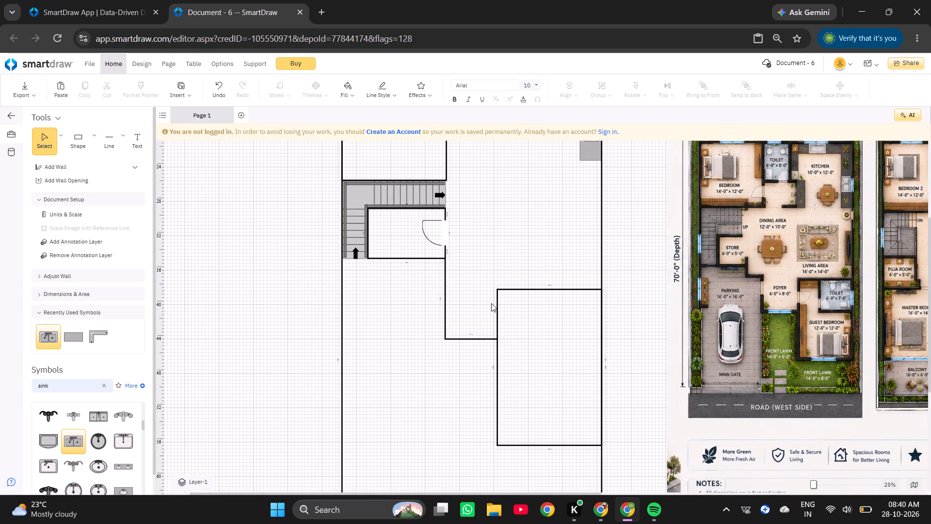
ctrl+scroll(482, 325, up, 6)
click(479, 389)
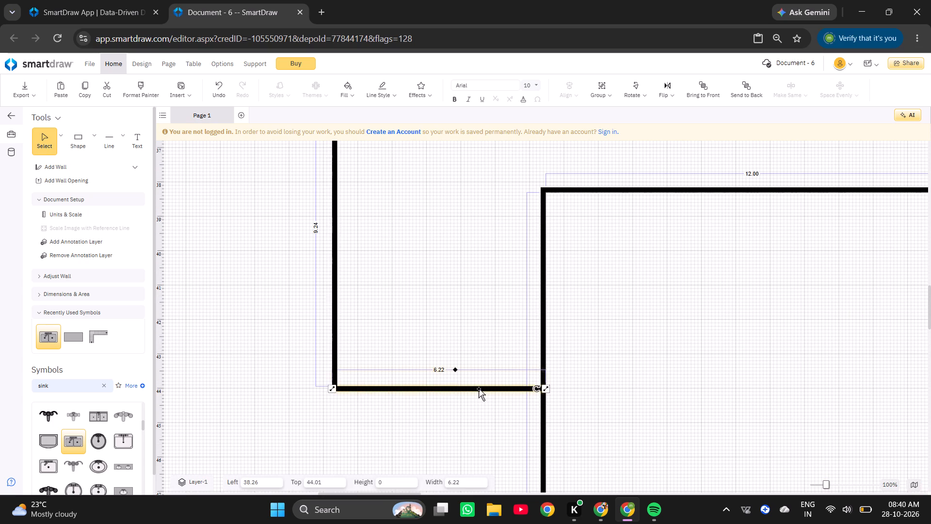
click(479, 389)
scroll(479, 389, up, 5)
scroll(479, 389, down, 3)
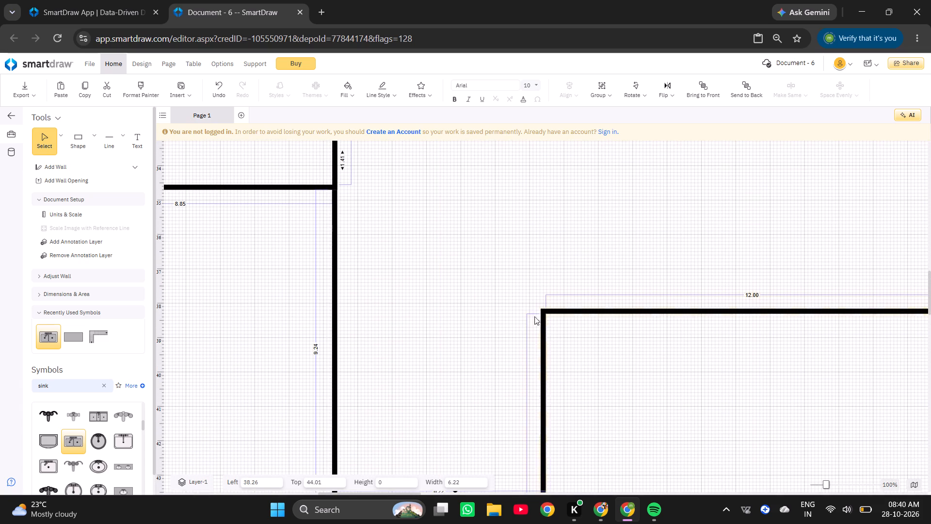
click(542, 338)
scroll(542, 338, down, 1)
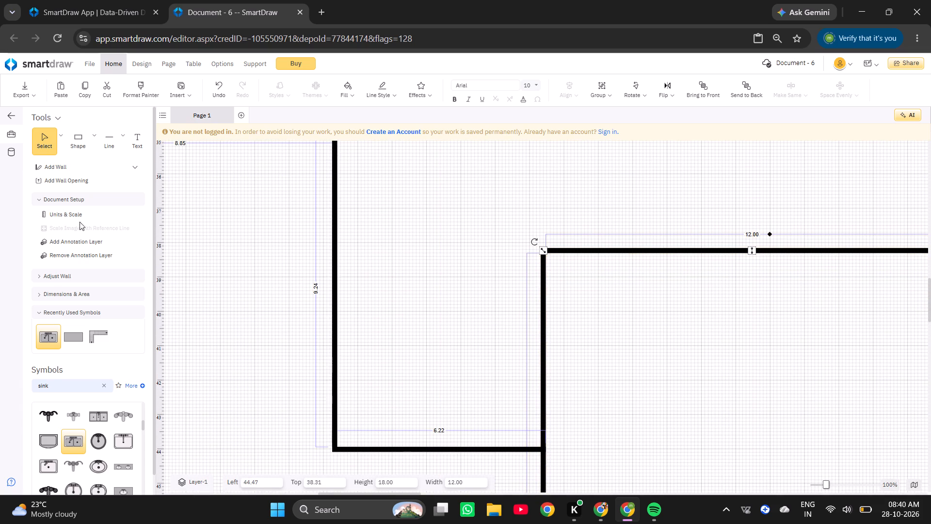
Check the engineering and metric scale options and select the metric scale 1:50 (1cm = 0.5m).
click(56, 209)
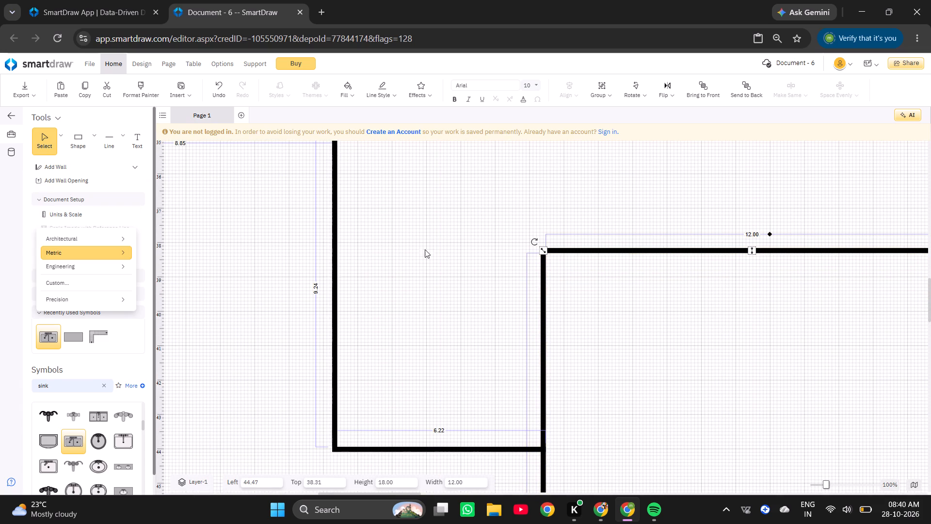
click(69, 270)
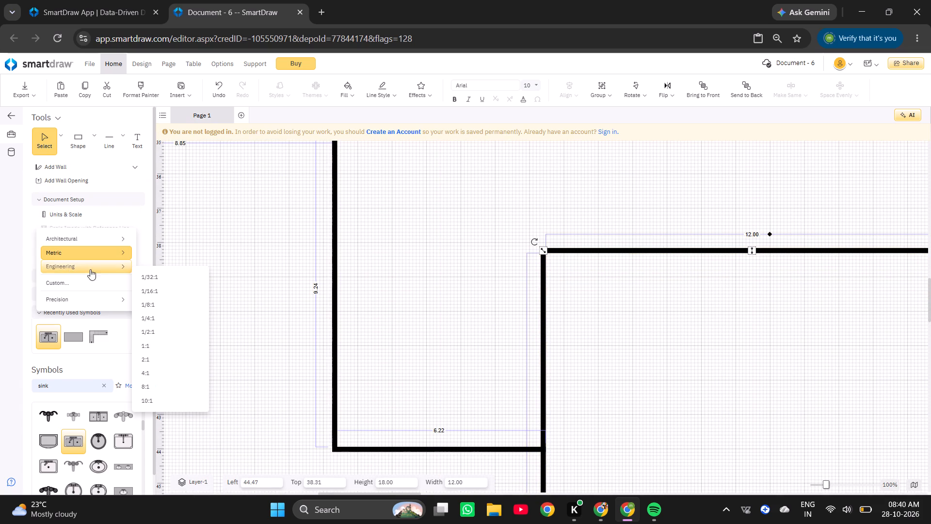
click(86, 256)
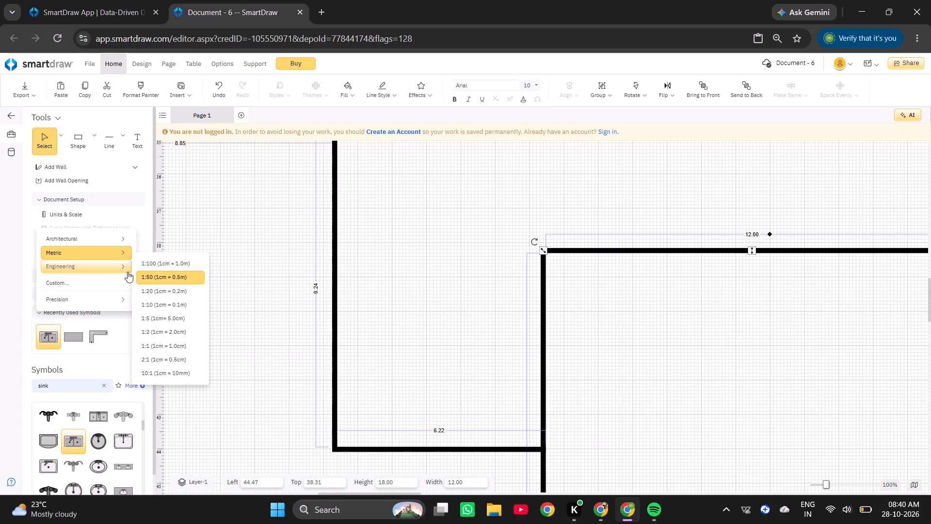
click(156, 280)
click(156, 280)
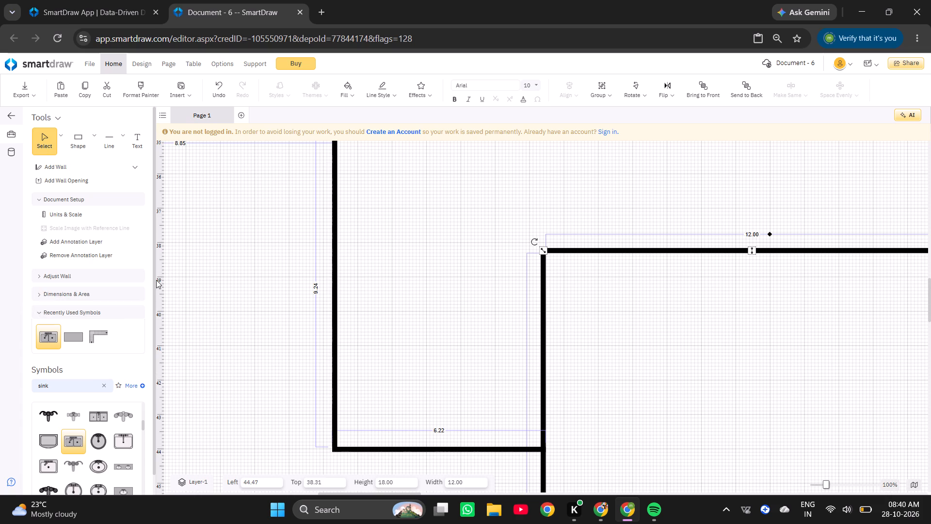
Check the metric scale options in the document's units and scale settings.
click(454, 300)
click(482, 301)
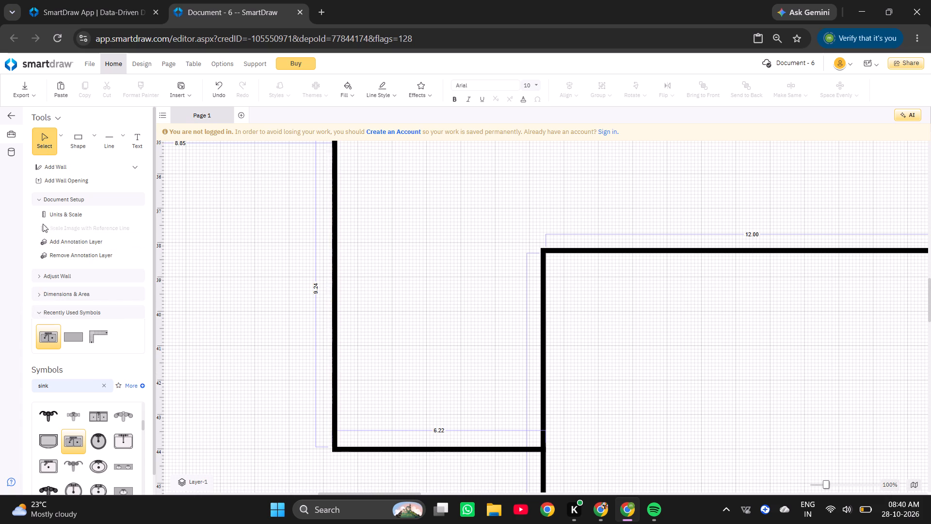
click(59, 215)
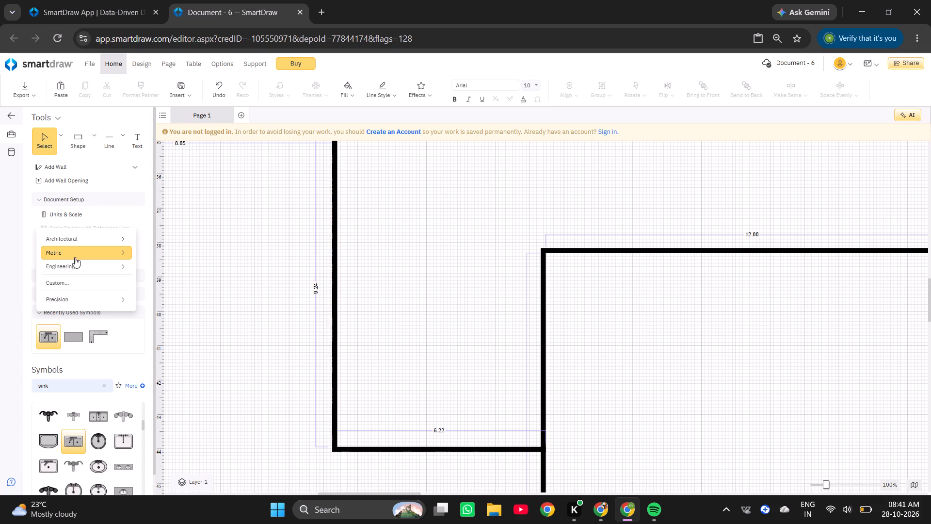
click(75, 257)
click(150, 267)
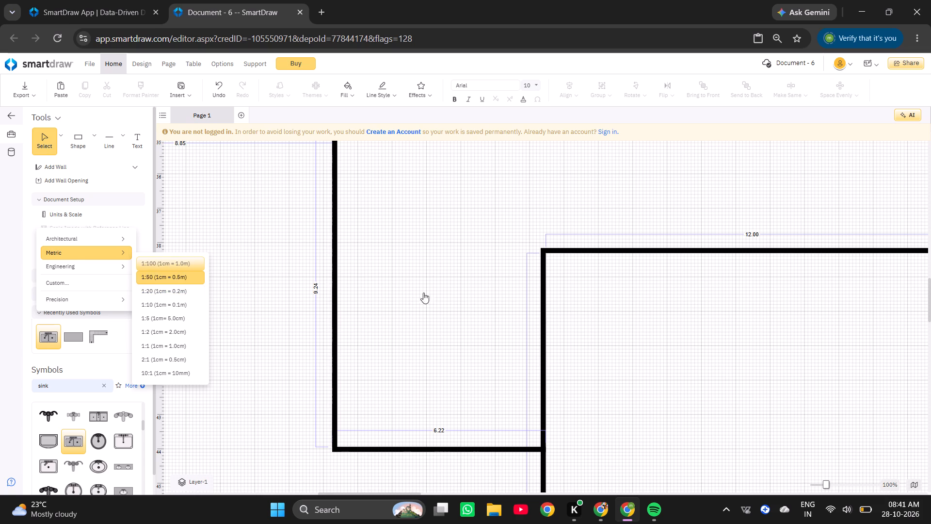
click(423, 293)
Move the outer building outline's bottom wall up, shortening the outline to a height of about 52.5.
ctrl+scroll(426, 299, down, 12)
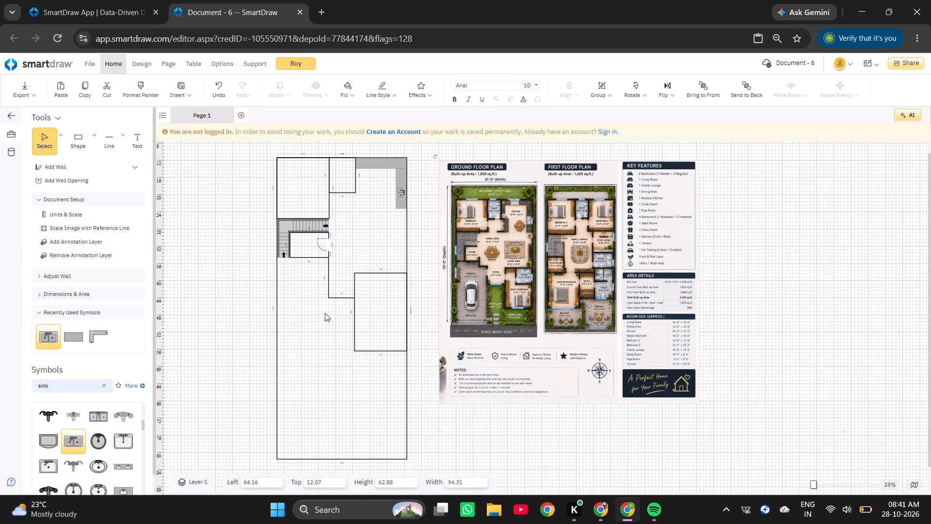
click(313, 325)
click(340, 459)
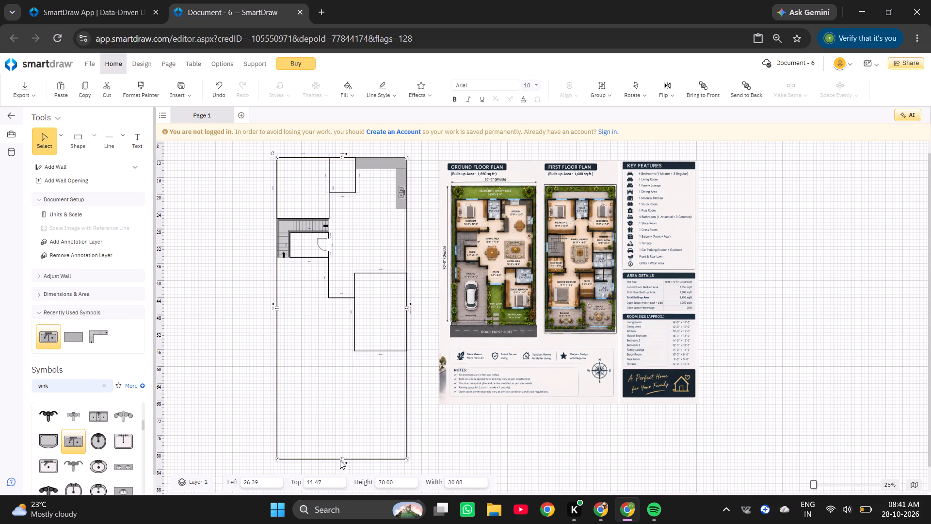
drag(342, 460, 343, 407)
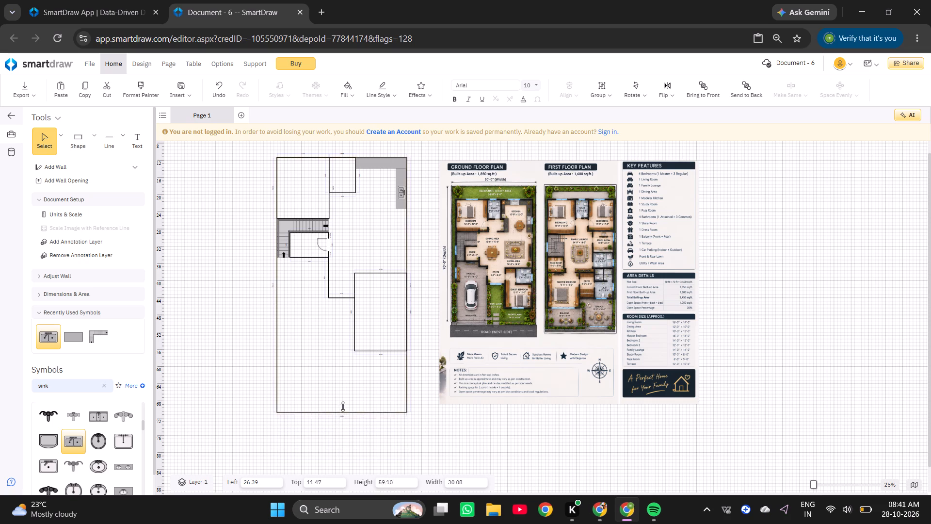
drag(343, 407, 343, 402)
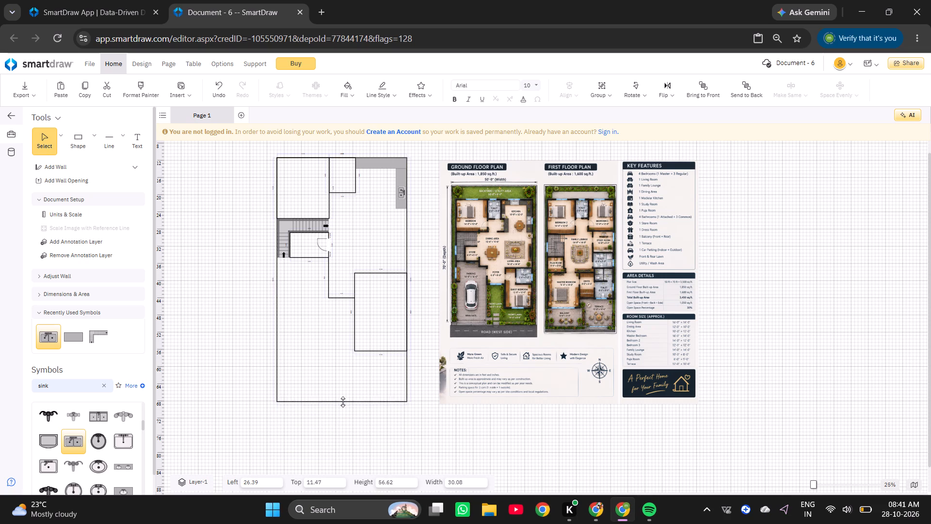
drag(343, 402, 340, 386)
ctrl+scroll(339, 387, up, 2)
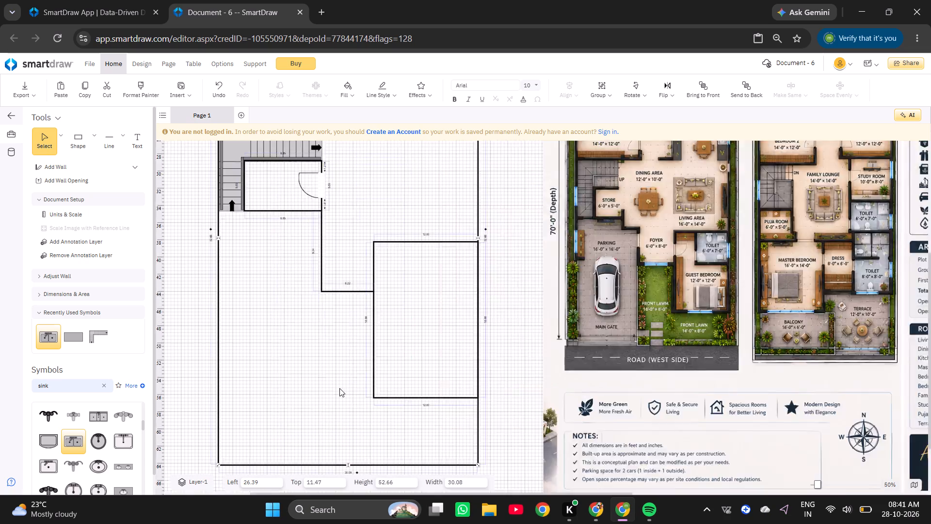
ctrl+scroll(339, 388, up, 2)
scroll(337, 392, down, 3)
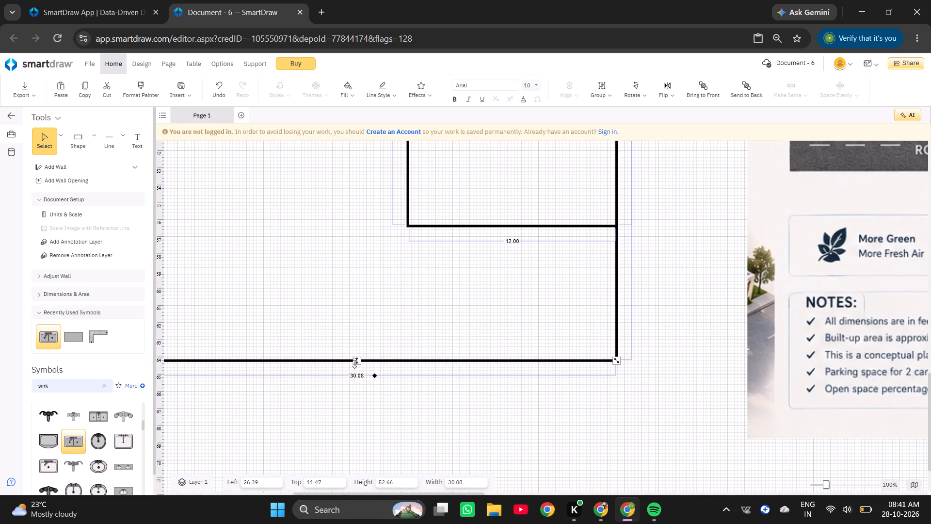
ctrl+scroll(351, 363, down, 1)
ctrl+scroll(351, 363, up, 3)
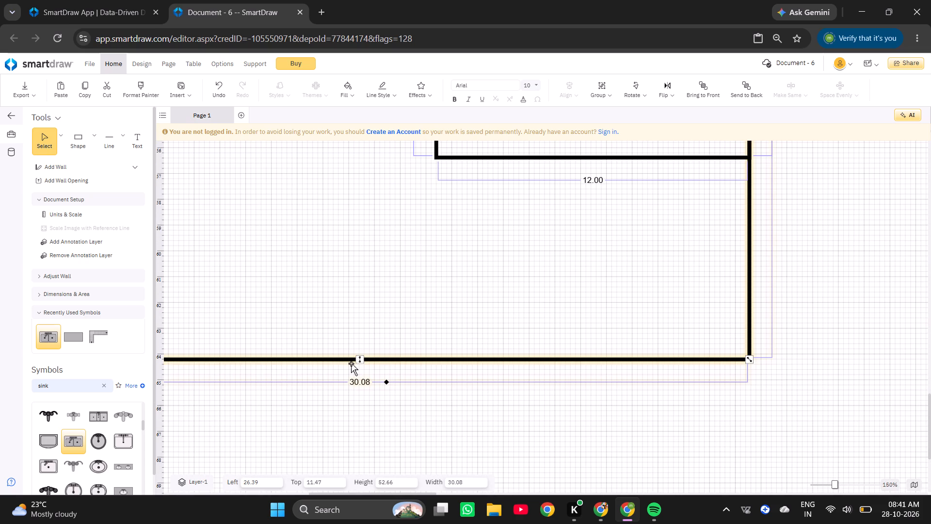
drag(356, 360, 357, 355)
Shorten the outer building outline further to a height of about 51.63, comparing its bottom wall with the 12 x 18 room.
ctrl+scroll(357, 355, down, 7)
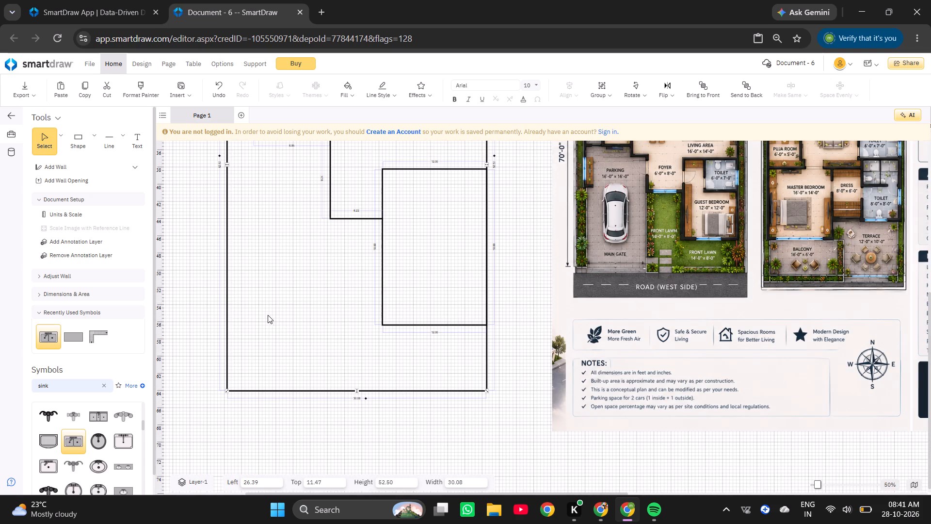
ctrl+scroll(266, 315, up, 1)
ctrl+scroll(266, 315, down, 2)
ctrl+scroll(325, 402, up, 2)
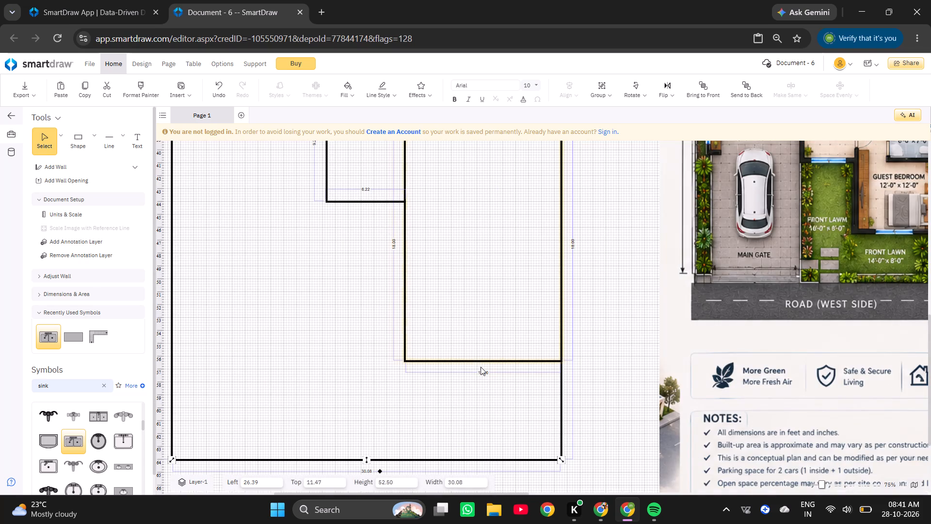
double_click(479, 361)
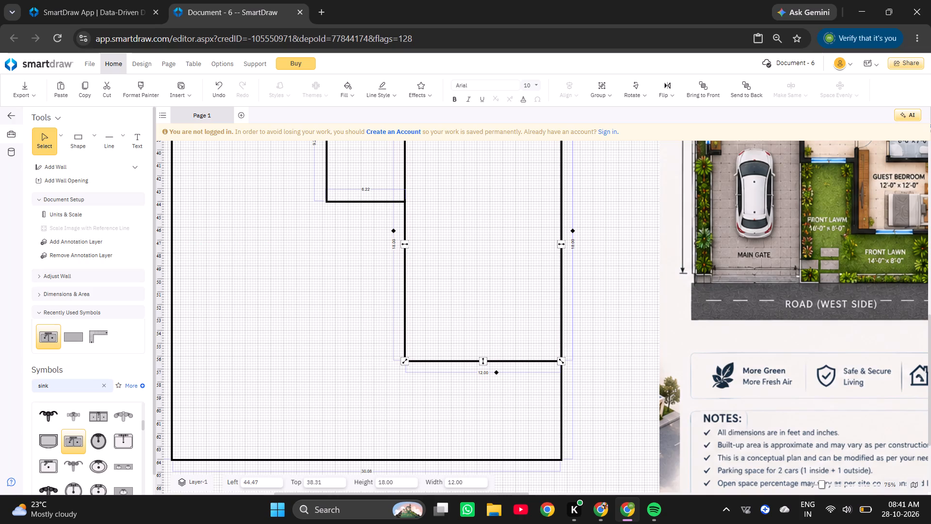
click(374, 460)
drag(368, 458, 373, 450)
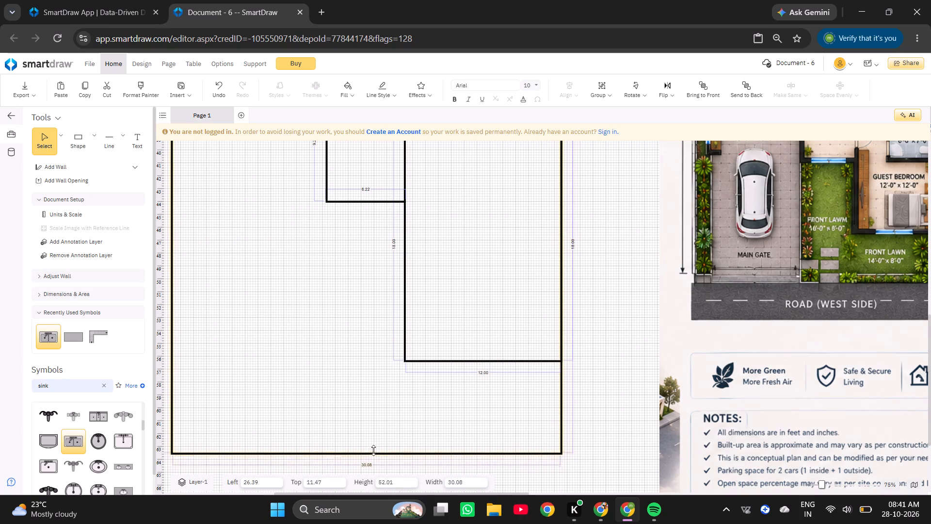
drag(373, 450, 374, 447)
double_click(483, 360)
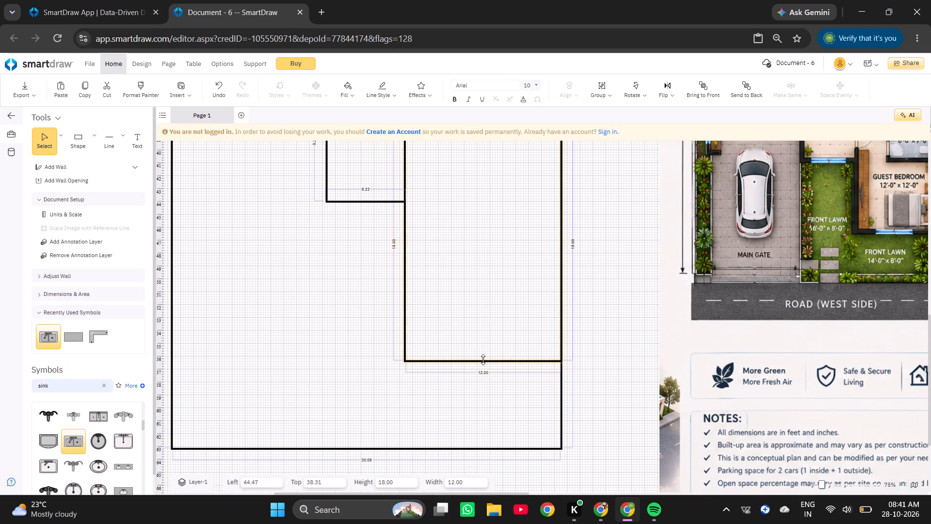
click(467, 389)
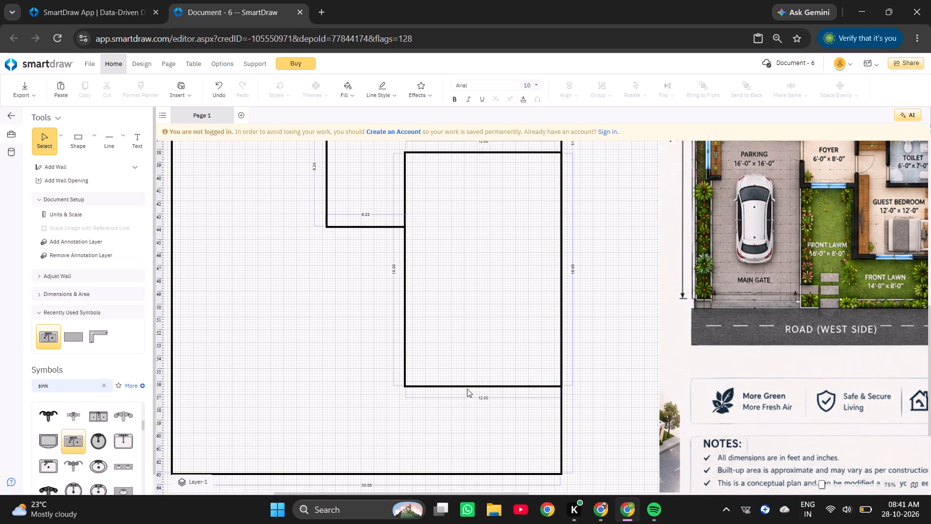
double_click(467, 387)
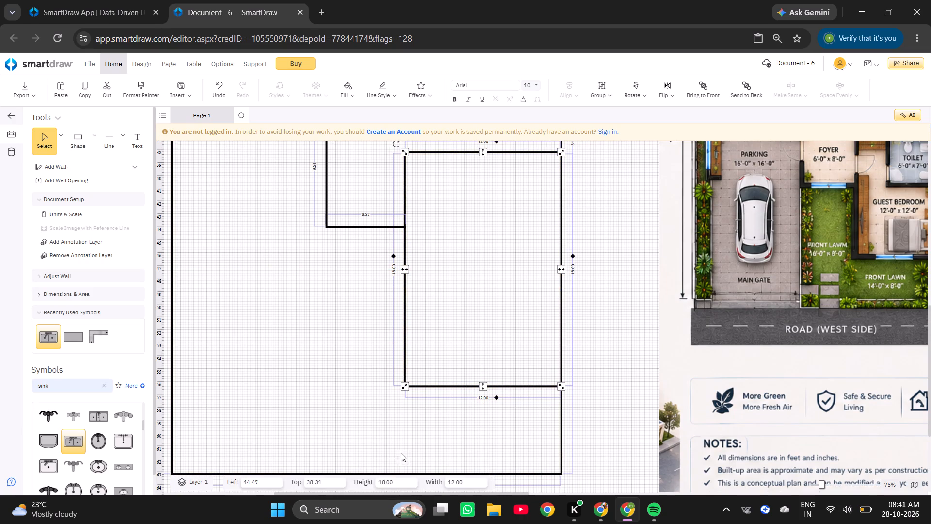
Fine-tune the outer building outline's bottom wall below the 12 x 18 room to an outline height of about 51.78.
scroll(396, 450, down, 1)
ctrl+scroll(368, 414, up, 4)
click(367, 413)
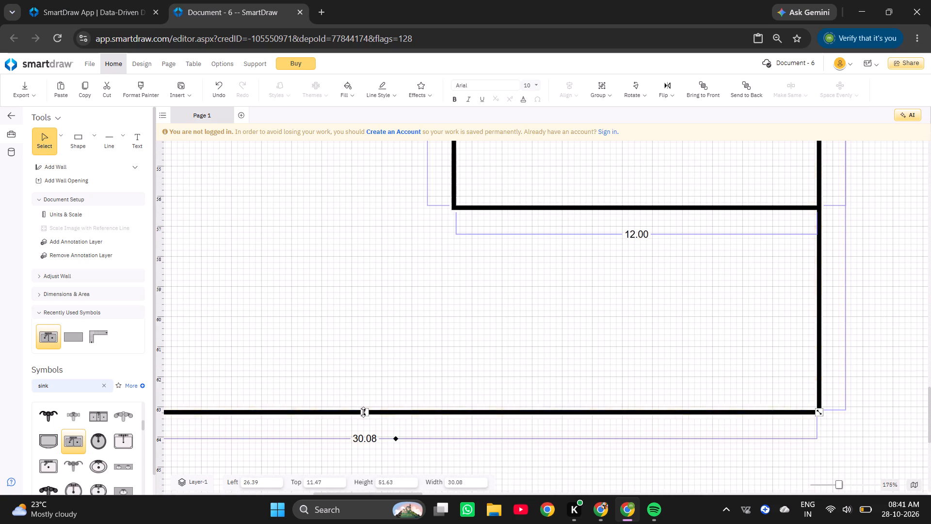
drag(367, 414, 366, 425)
double_click(602, 209)
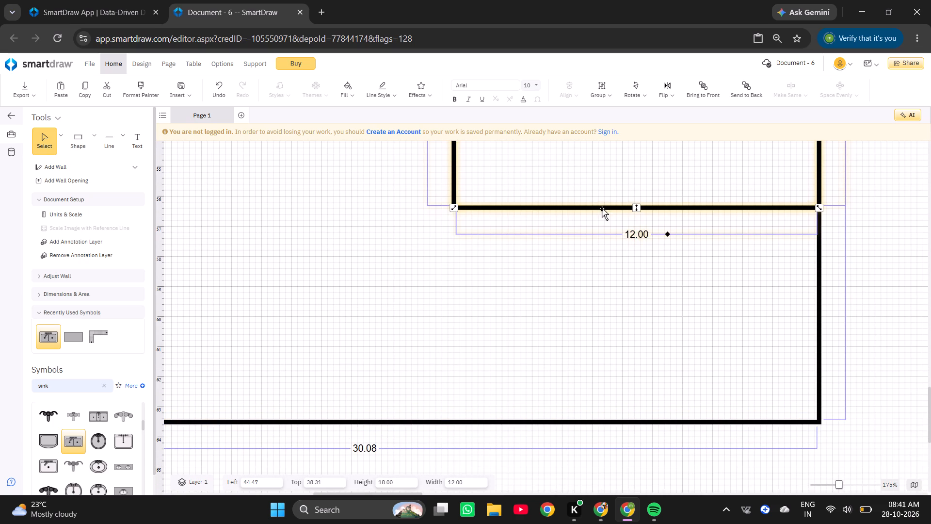
click(389, 422)
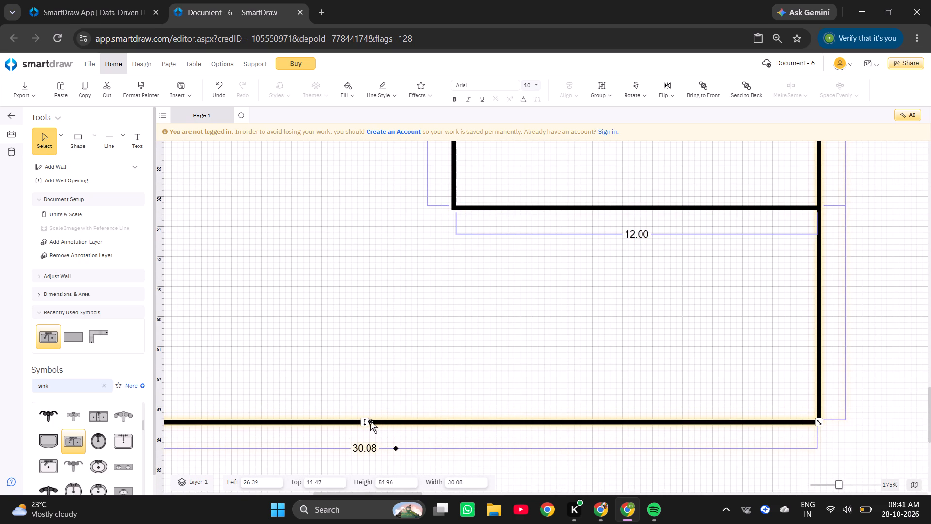
drag(366, 420, 369, 416)
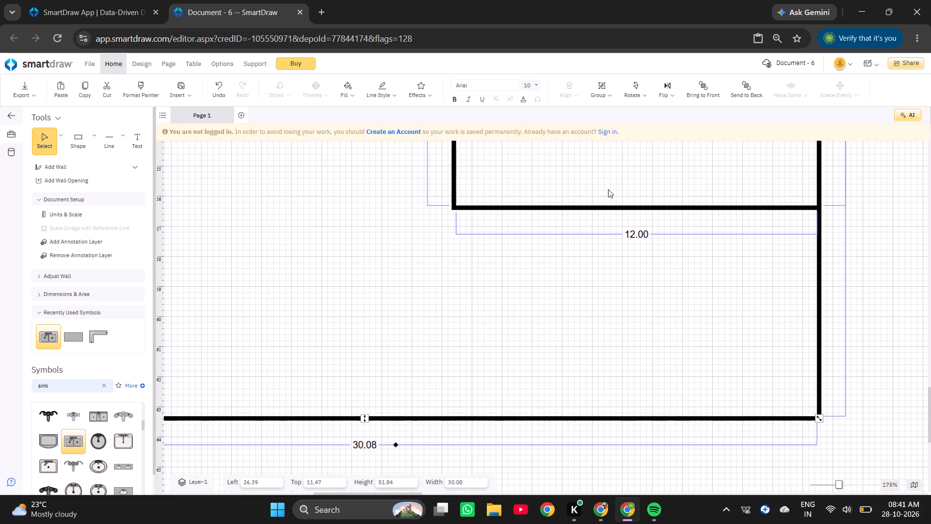
double_click(600, 205)
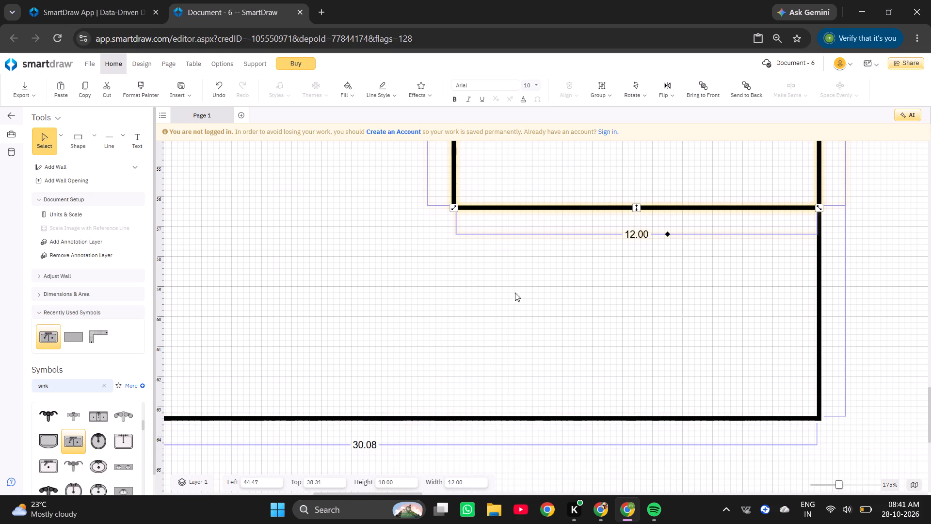
click(373, 416)
click(363, 417)
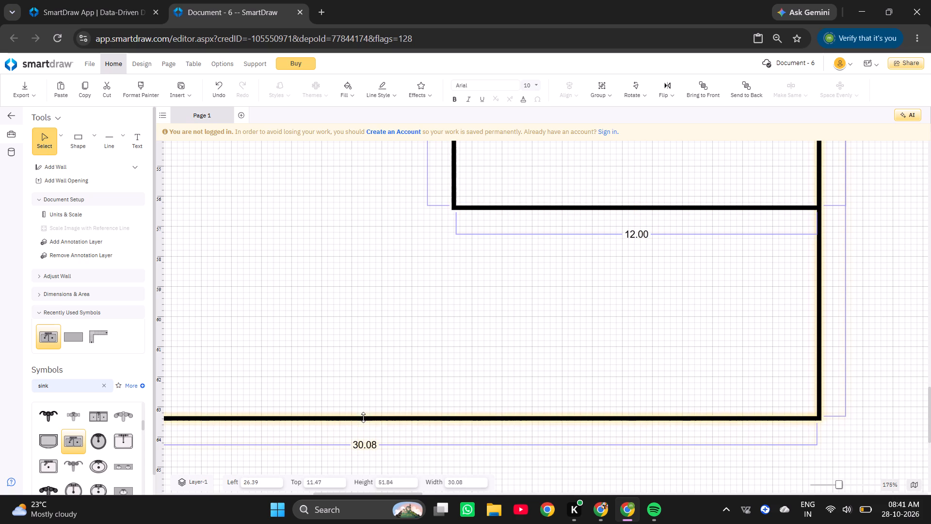
Examine the 12 x 18 room and the whole redrawn plan alongside the ground floor plan reference image.
click(595, 208)
click(595, 208)
ctrl+scroll(437, 299, down, 8)
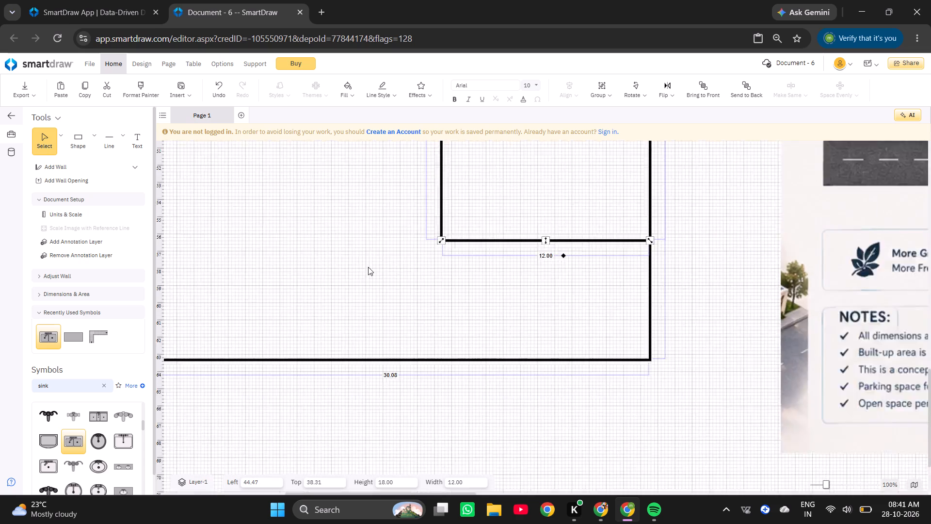
click(315, 375)
ctrl+scroll(209, 280, up, 3)
ctrl+scroll(254, 274, down, 2)
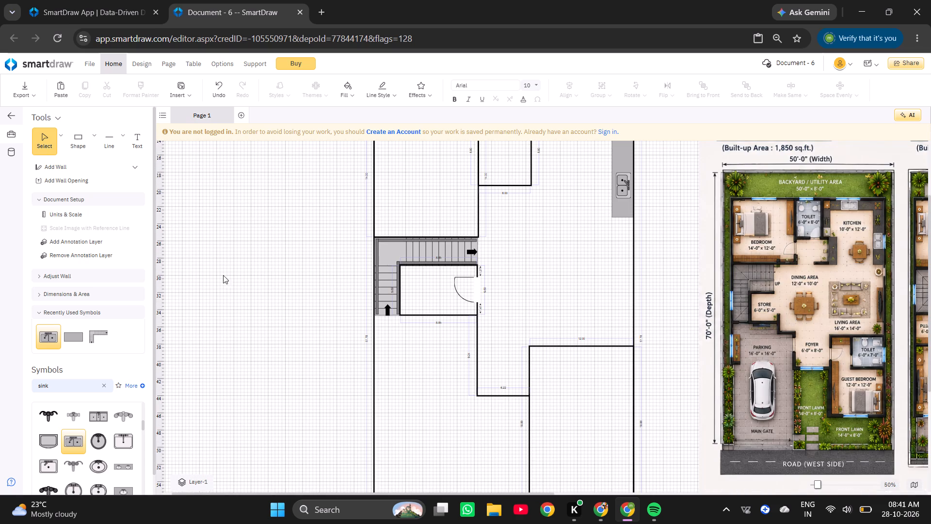
ctrl+scroll(248, 261, down, 1)
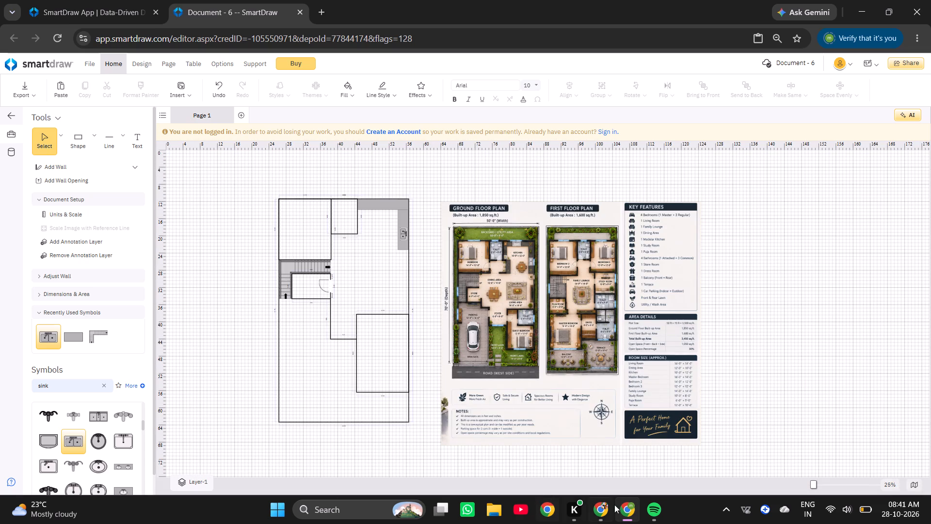
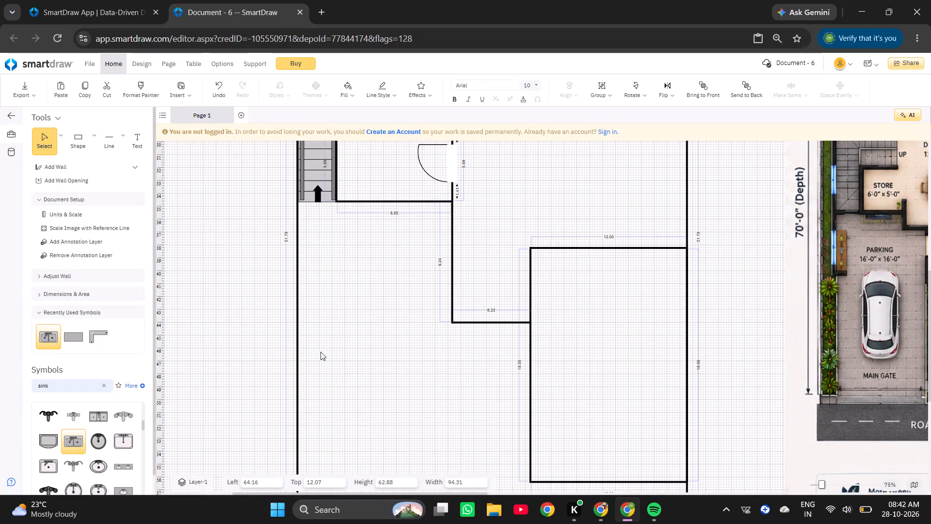
Set the length of the vertical wall running down from the store room's lower corner to 8.00.
ctrl+scroll(348, 343, down, 1)
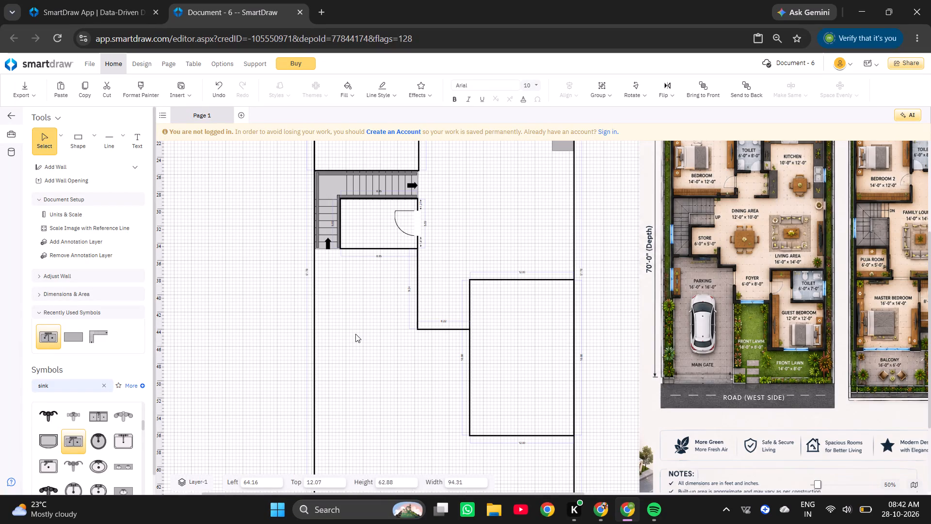
ctrl+scroll(401, 288, up, 4)
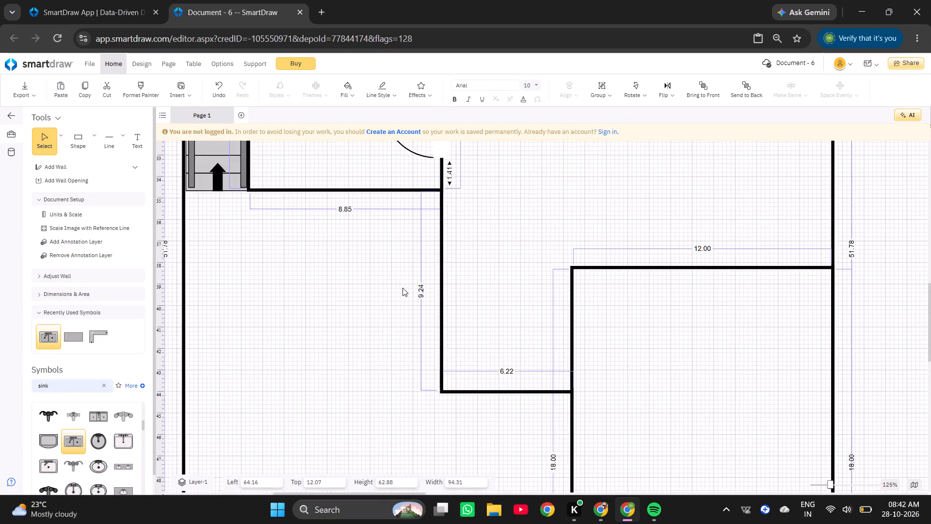
ctrl+scroll(423, 297, up, 2)
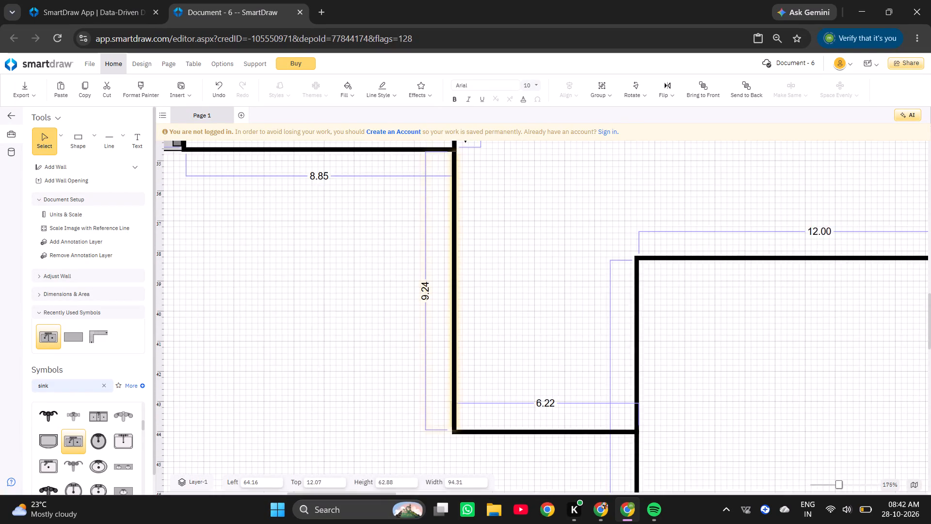
ctrl+scroll(423, 297, up, 1)
click(431, 283)
key(Right)
key(Right)
key(Right)
key(Right)
key(Right)
key(Right)
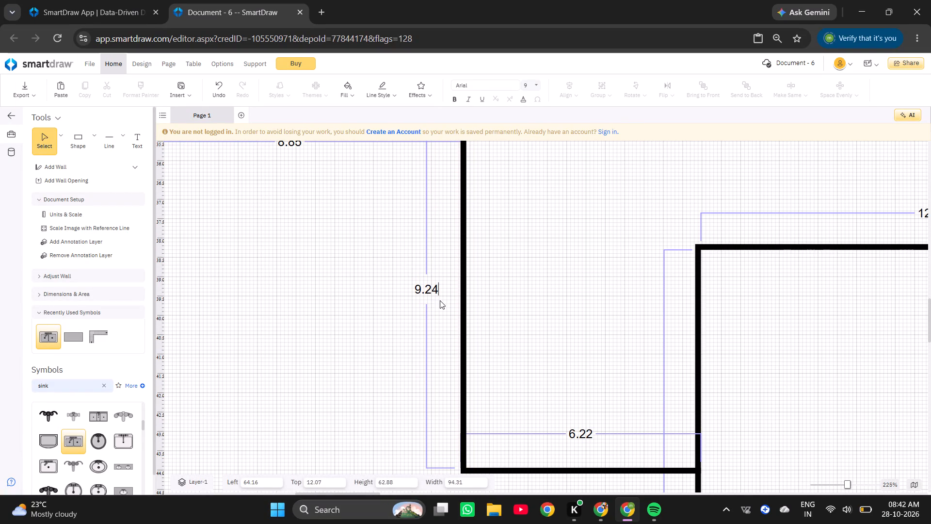
key(BackSpace)
key(BackSpace)
key(BackSpace)
key(BackSpace)
key(BackSpace)
key(BackSpace)
key(BackSpace)
key(BackSpace)
key(8)
key(Return)
Move the 6.22 horizontal wall up to meet the lower end of the 8.00 vertical wall.
drag(548, 469, 548, 469)
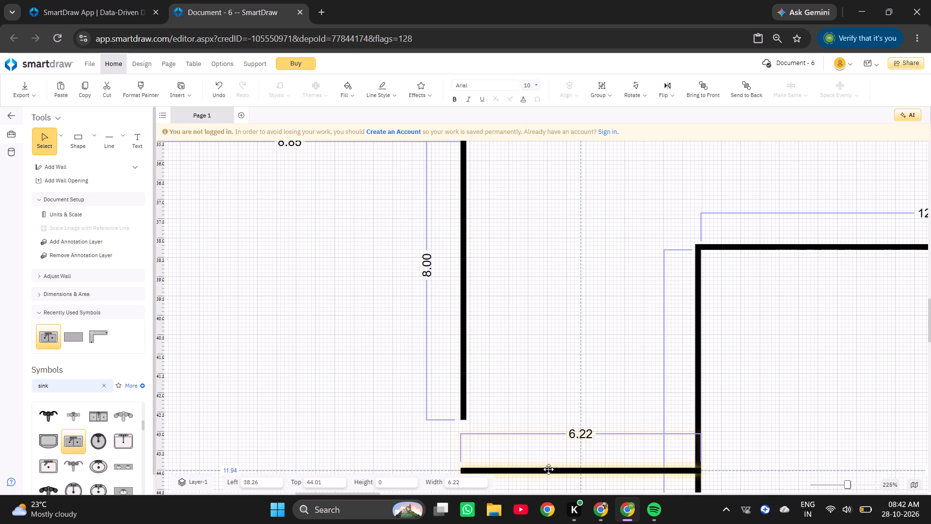
drag(548, 469, 562, 421)
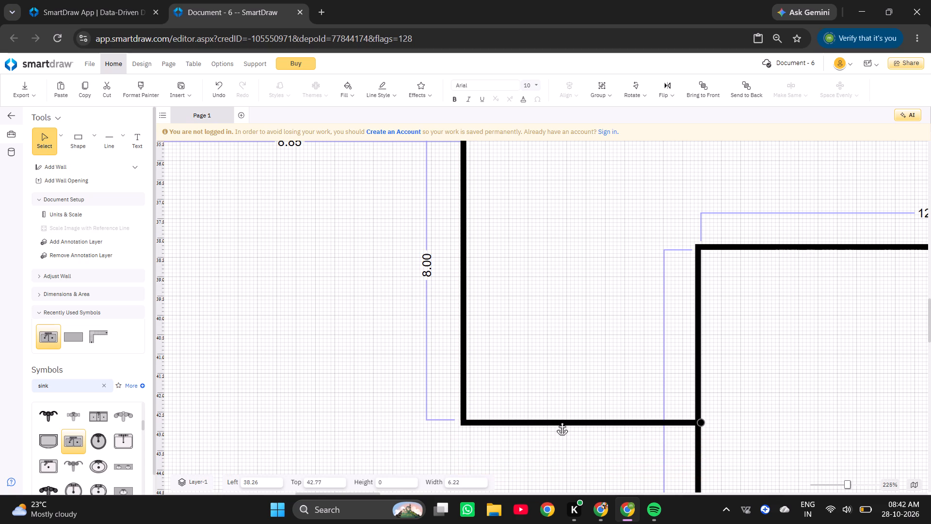
drag(562, 421, 559, 416)
click(558, 481)
Examine the store room, stairs and adjoining walls of the redrawn plan against the ground floor plan reference image.
scroll(464, 312, up, 3)
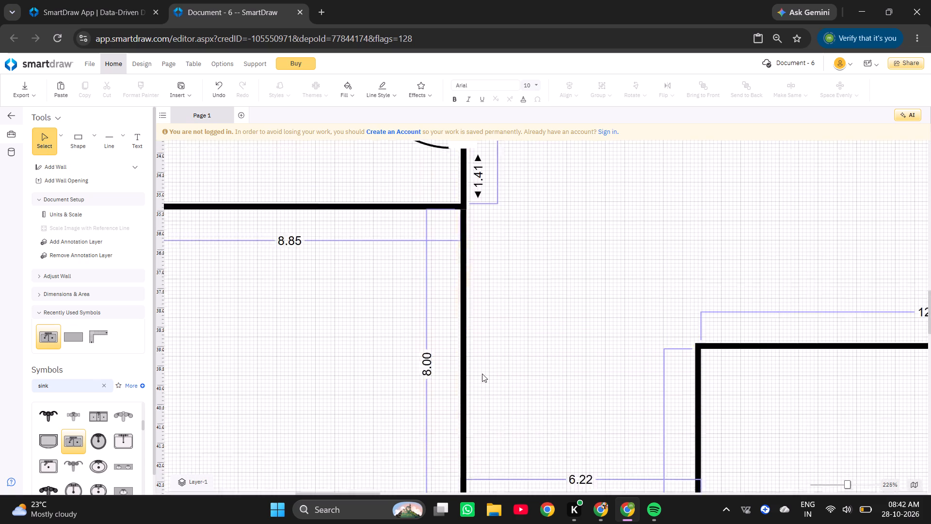
scroll(482, 374, up, 2)
scroll(483, 375, down, 5)
click(583, 288)
ctrl+scroll(541, 306, down, 5)
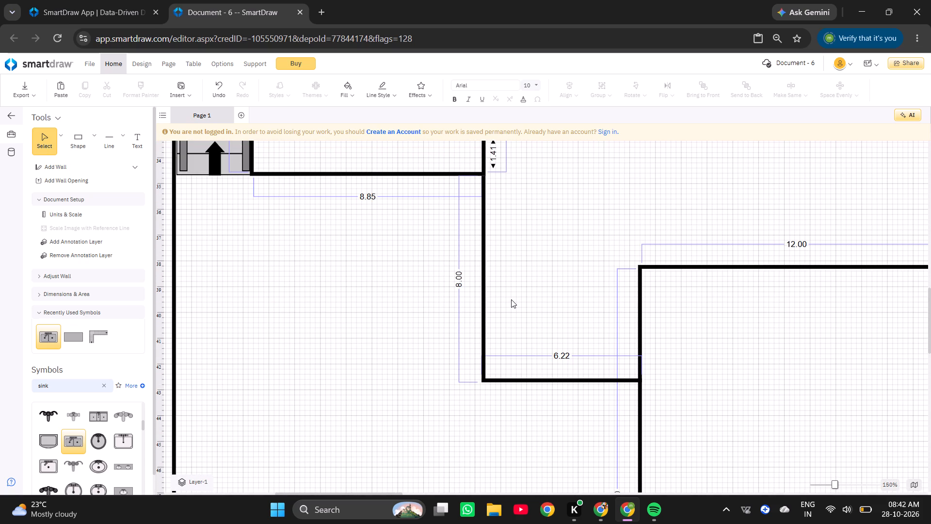
ctrl+scroll(516, 295, down, 7)
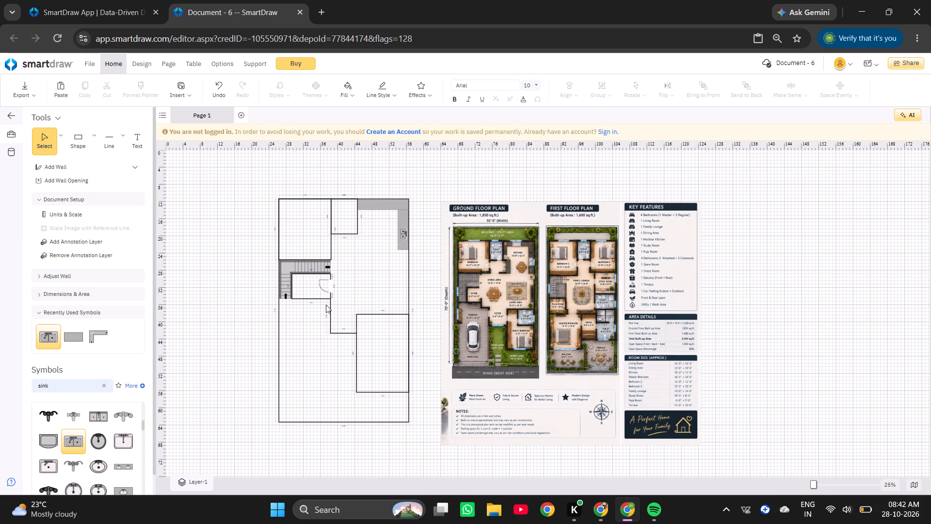
ctrl+scroll(436, 316, up, 2)
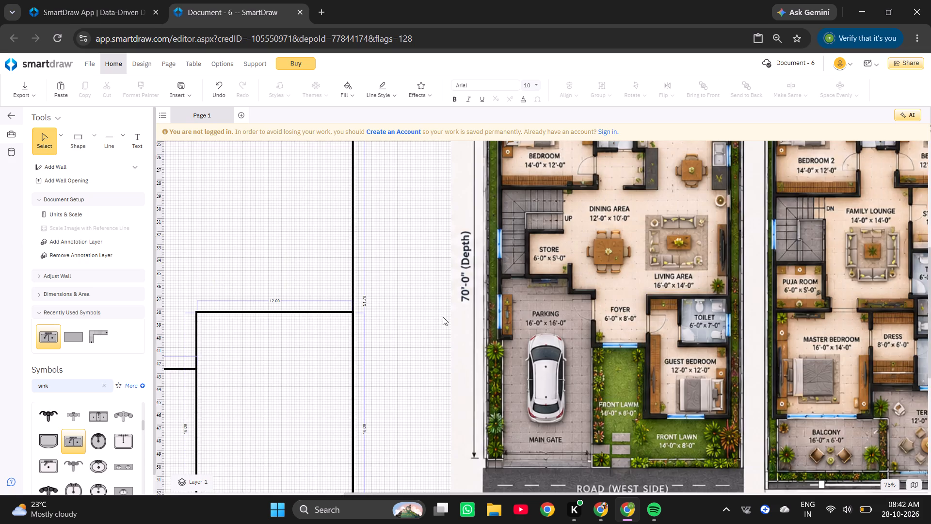
ctrl+scroll(443, 317, down, 2)
ctrl+scroll(278, 295, up, 4)
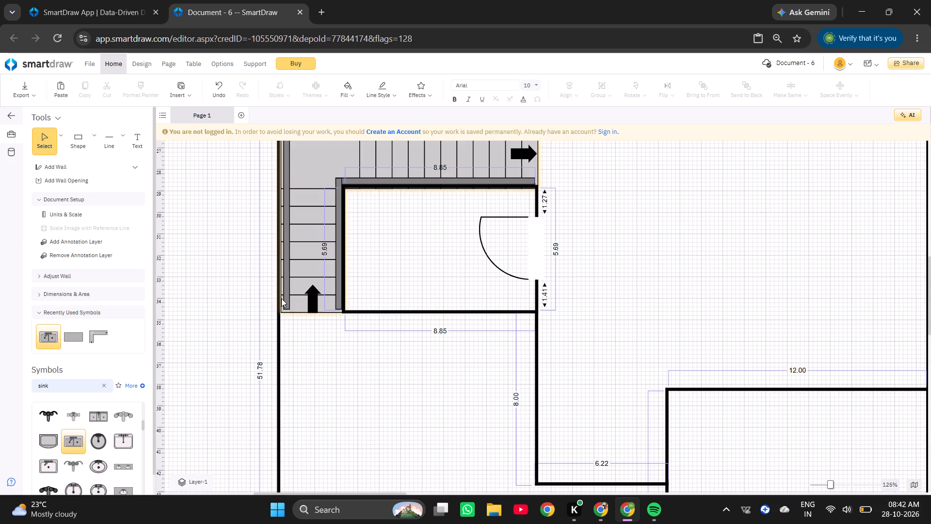
click(364, 313)
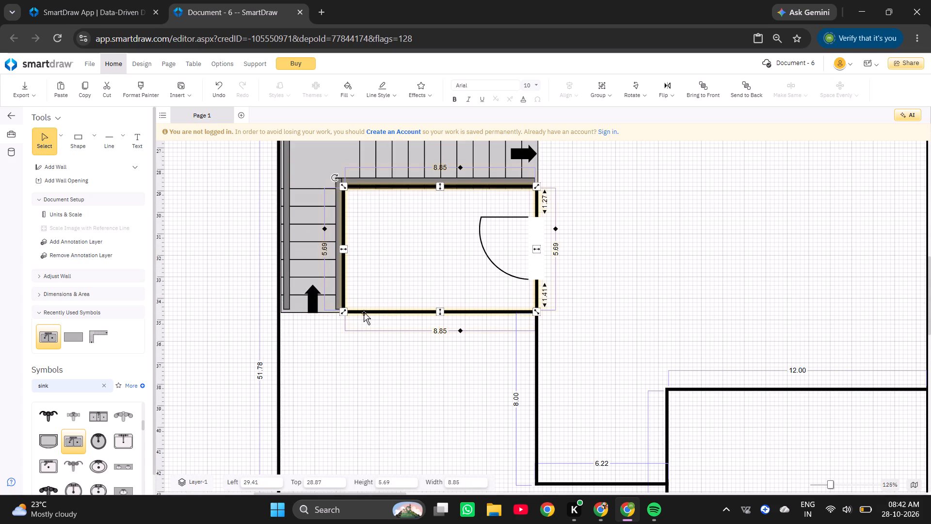
scroll(365, 317, up, 2)
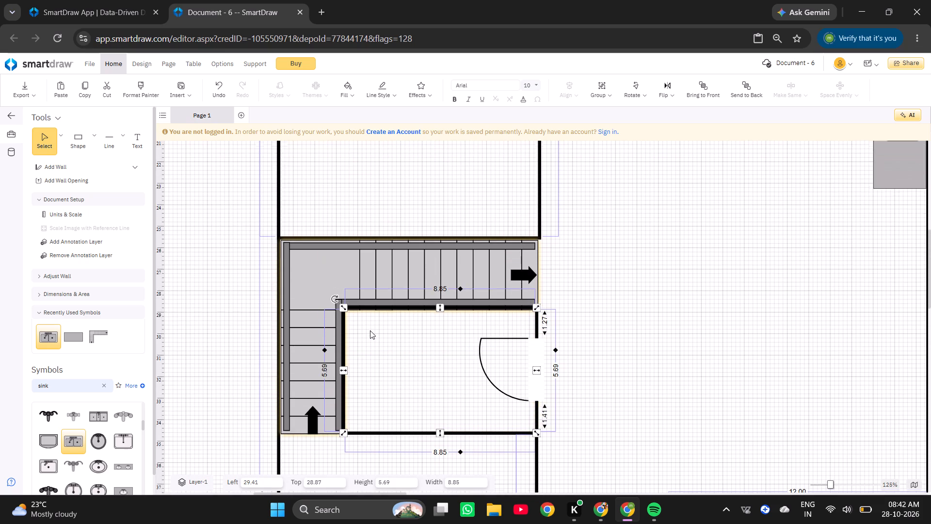
scroll(370, 330, down, 4)
scroll(370, 332, up, 3)
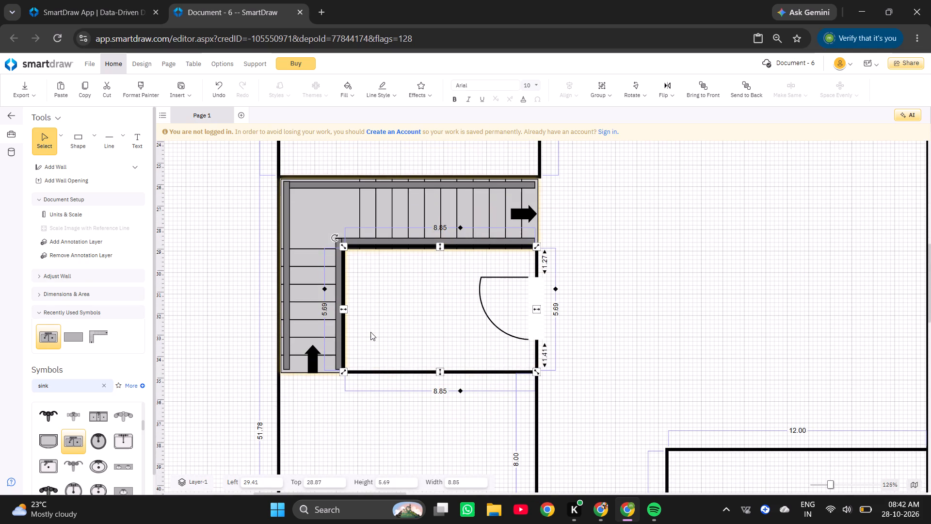
scroll(372, 331, down, 3)
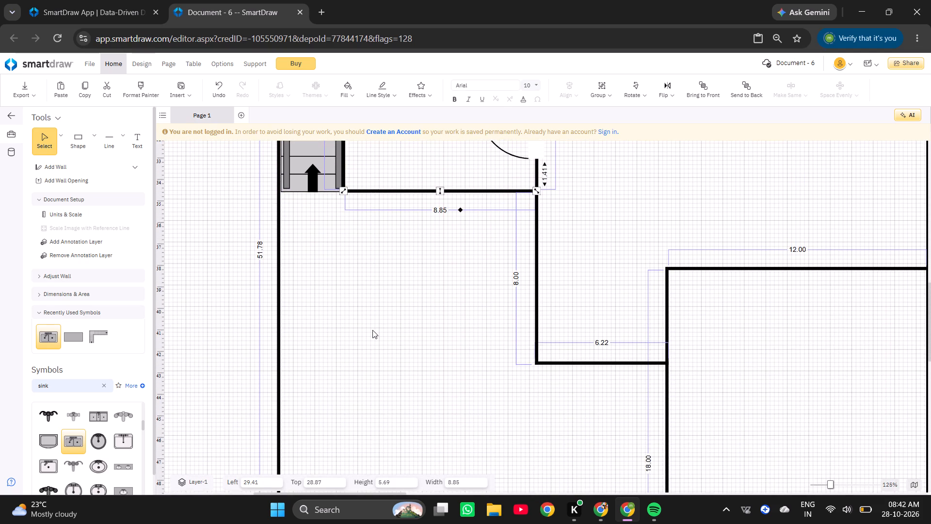
ctrl+scroll(374, 329, down, 4)
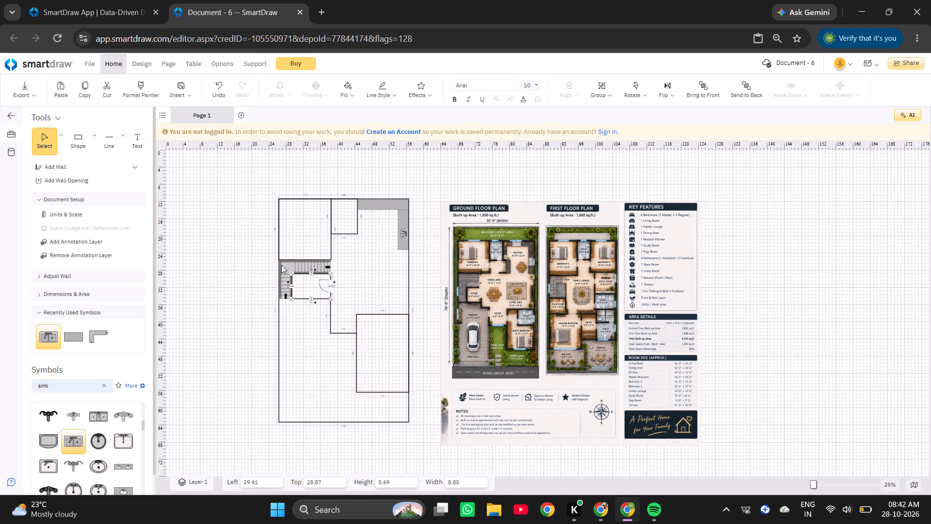
ctrl+scroll(281, 265, up, 5)
ctrl+scroll(281, 265, down, 4)
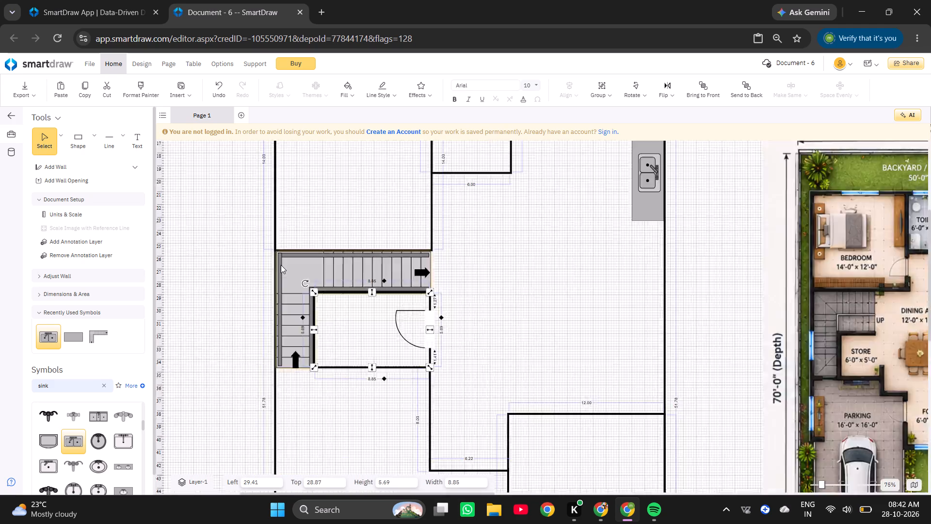
ctrl+scroll(281, 265, down, 1)
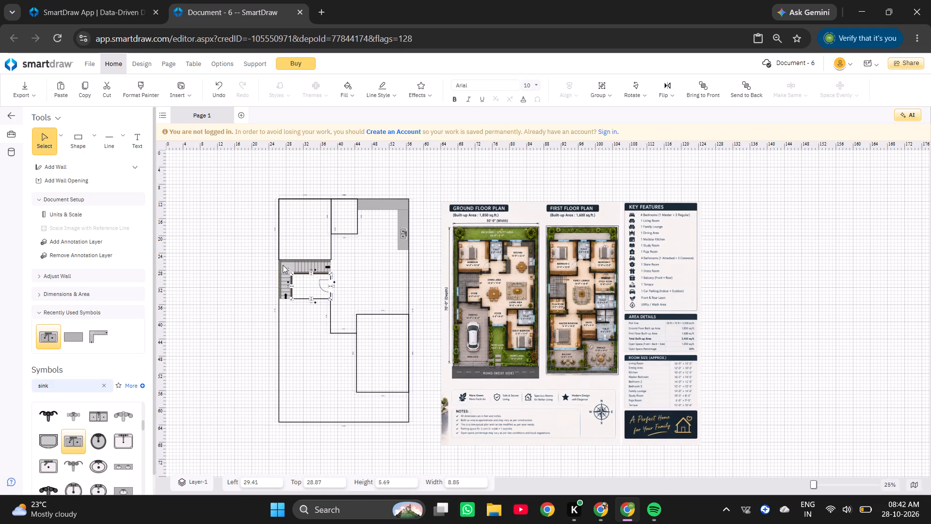
ctrl+scroll(283, 261, up, 4)
ctrl+scroll(283, 261, down, 2)
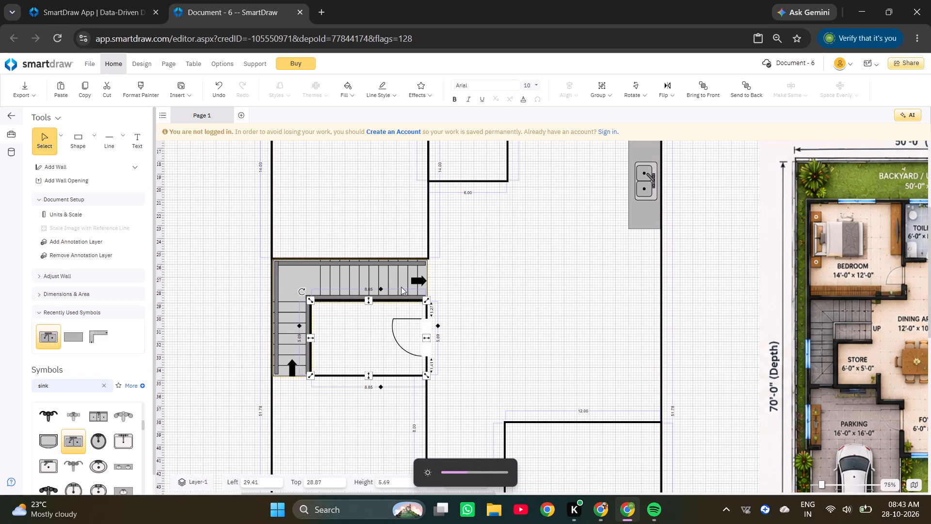
Search the symbol library for beds and look through the symbols offered.
scroll(358, 208, up, 2)
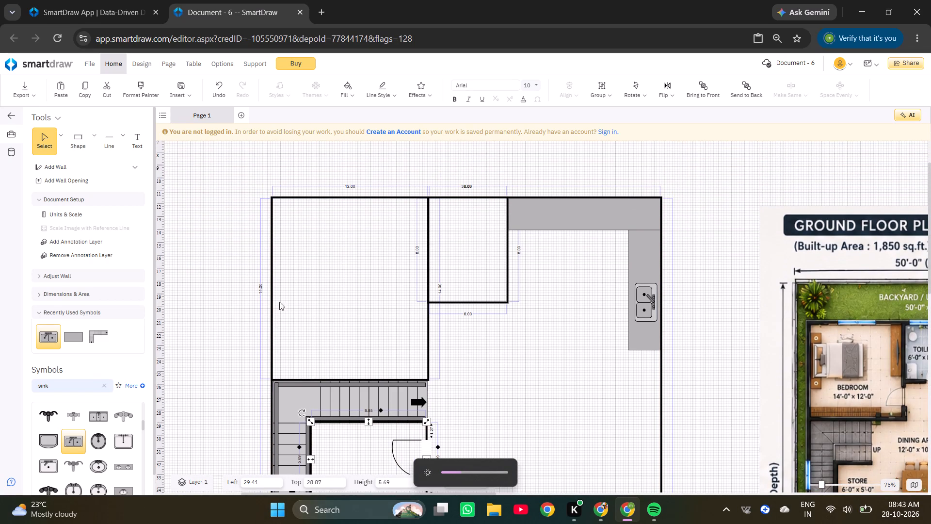
click(99, 387)
click(70, 385)
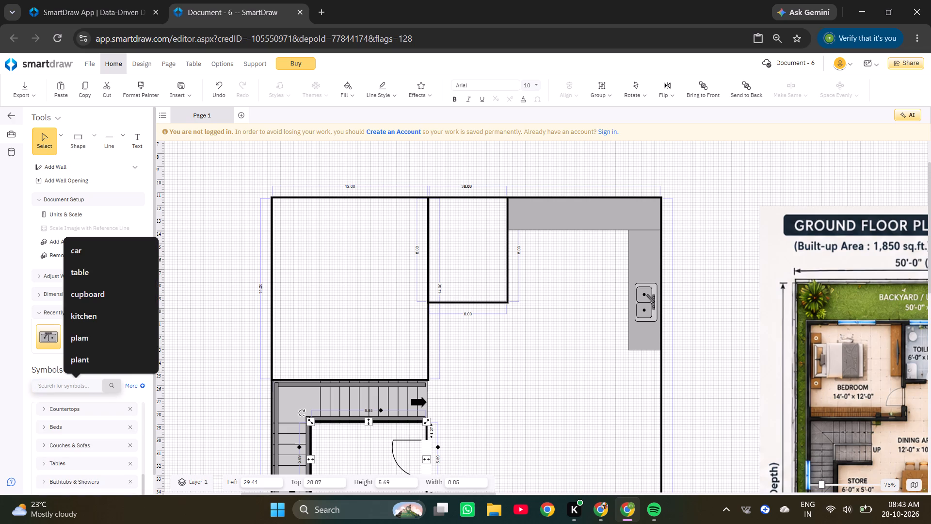
text(beds)
key(Return)
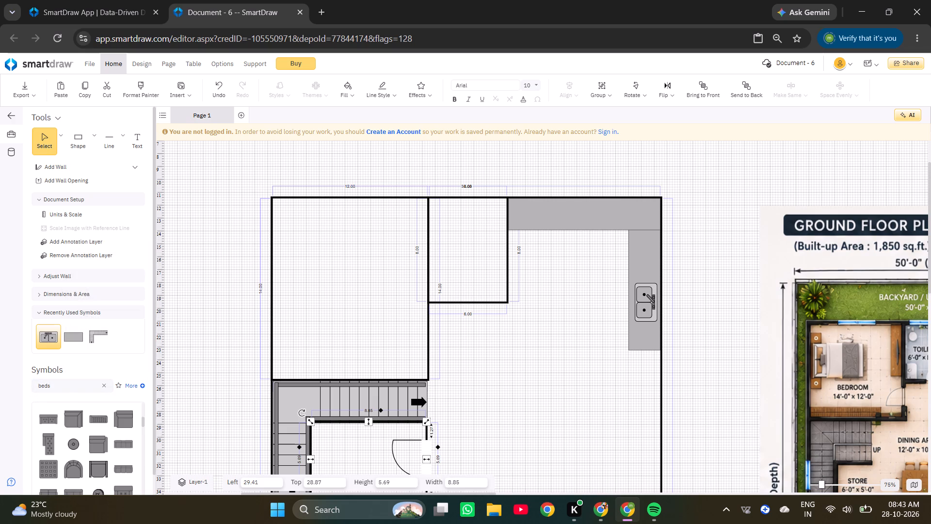
scroll(68, 433, down, 2)
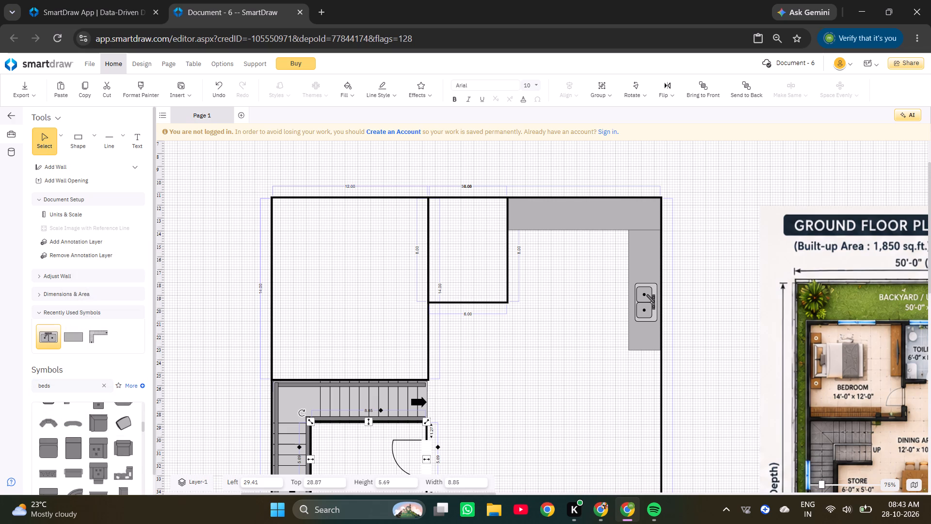
click(106, 389)
Insert a double bed symbol from the Beds category and place it in the 12 x 14 bedroom.
click(77, 428)
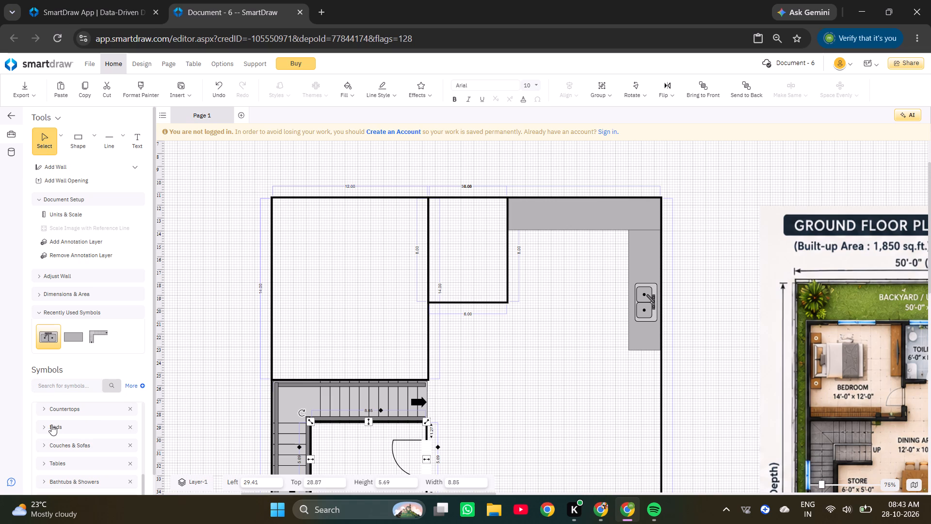
click(46, 426)
scroll(60, 432, up, 1)
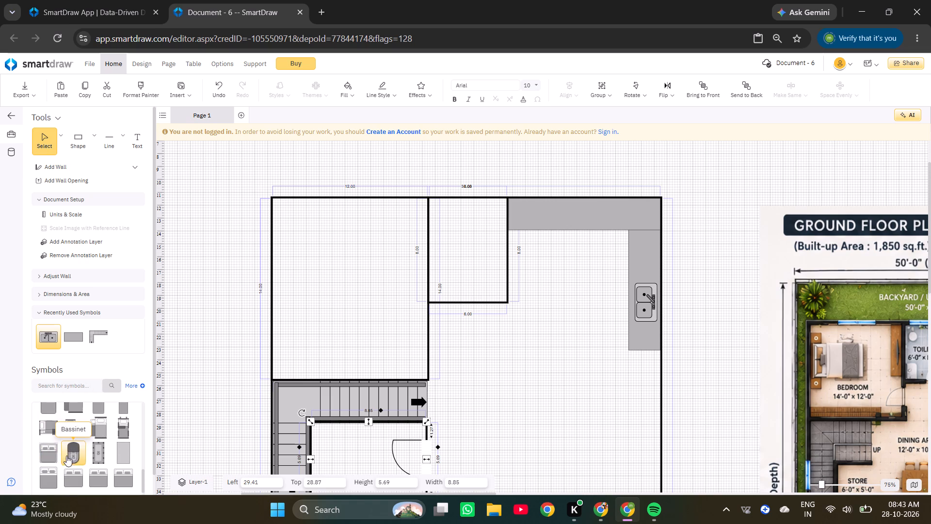
double_click(53, 453)
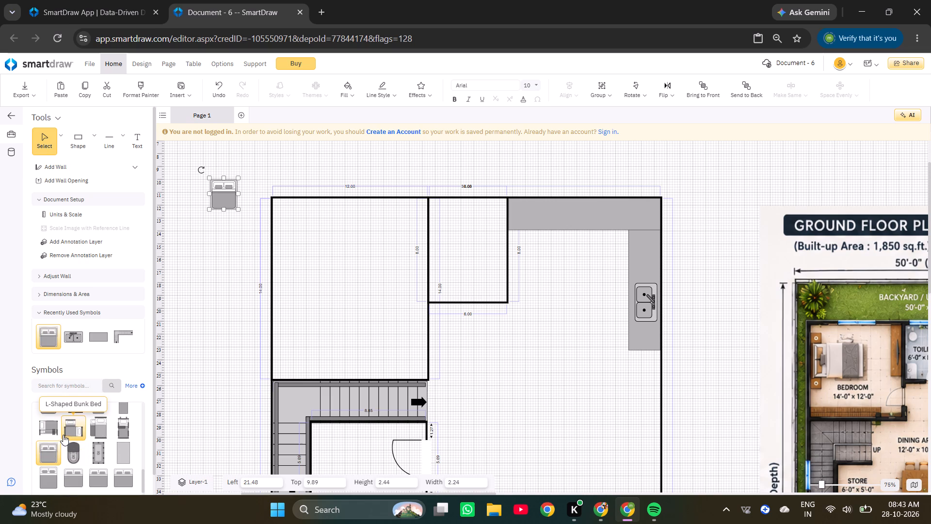
drag(231, 193, 231, 194)
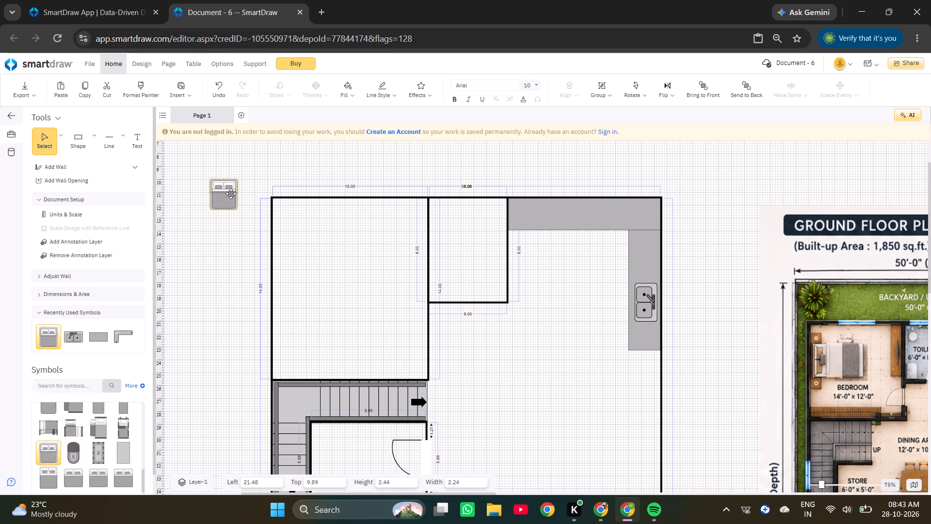
drag(231, 194, 326, 278)
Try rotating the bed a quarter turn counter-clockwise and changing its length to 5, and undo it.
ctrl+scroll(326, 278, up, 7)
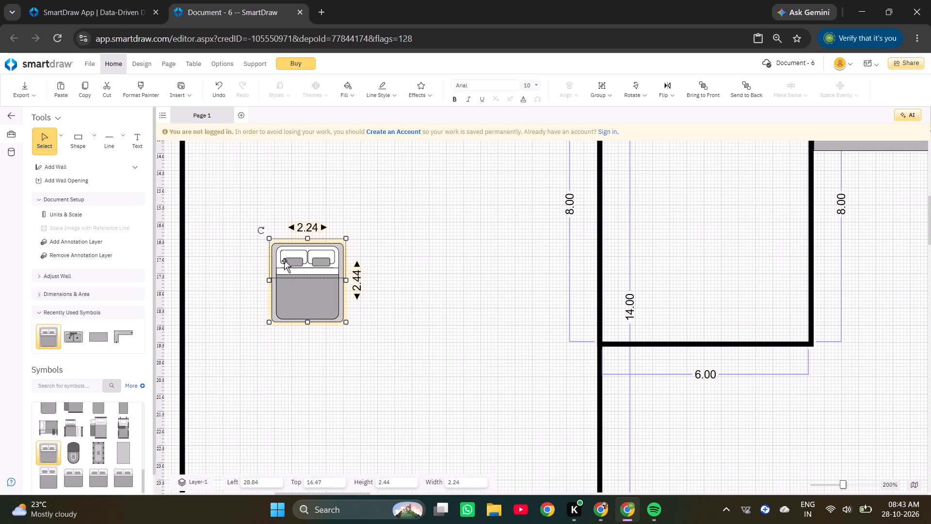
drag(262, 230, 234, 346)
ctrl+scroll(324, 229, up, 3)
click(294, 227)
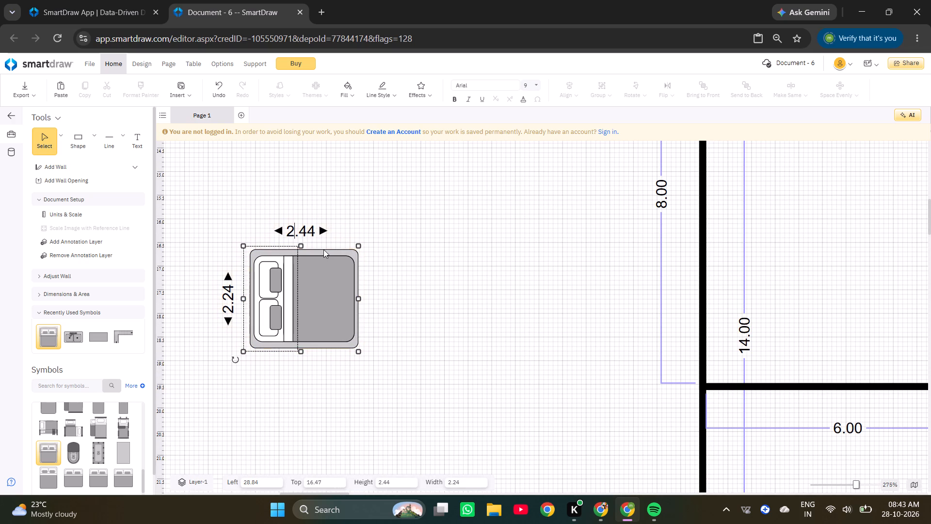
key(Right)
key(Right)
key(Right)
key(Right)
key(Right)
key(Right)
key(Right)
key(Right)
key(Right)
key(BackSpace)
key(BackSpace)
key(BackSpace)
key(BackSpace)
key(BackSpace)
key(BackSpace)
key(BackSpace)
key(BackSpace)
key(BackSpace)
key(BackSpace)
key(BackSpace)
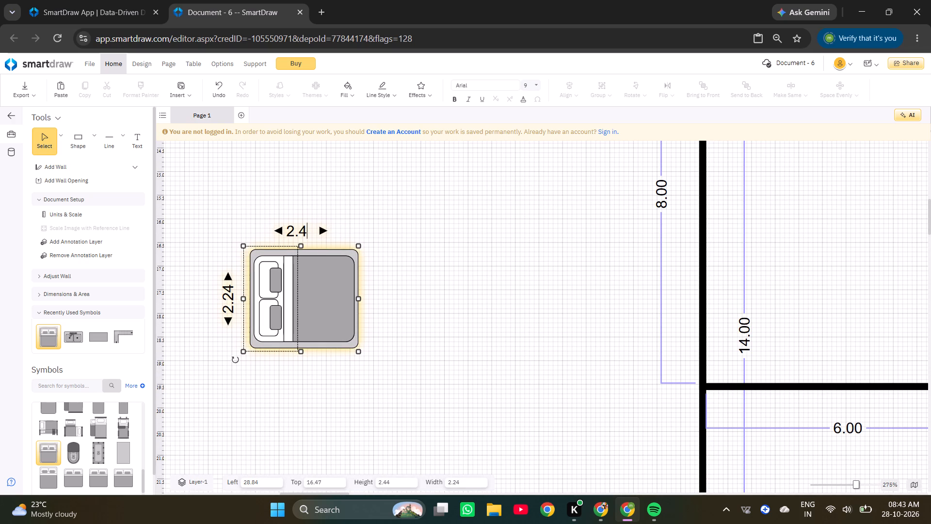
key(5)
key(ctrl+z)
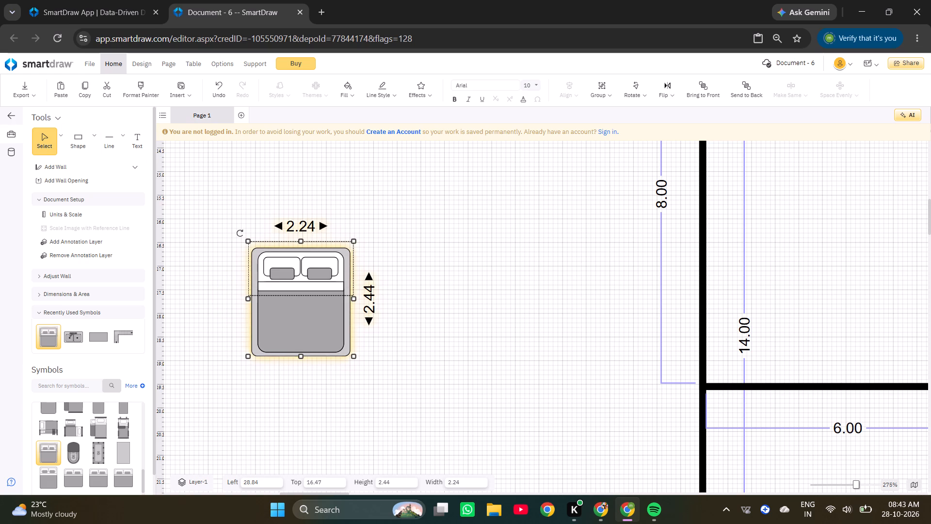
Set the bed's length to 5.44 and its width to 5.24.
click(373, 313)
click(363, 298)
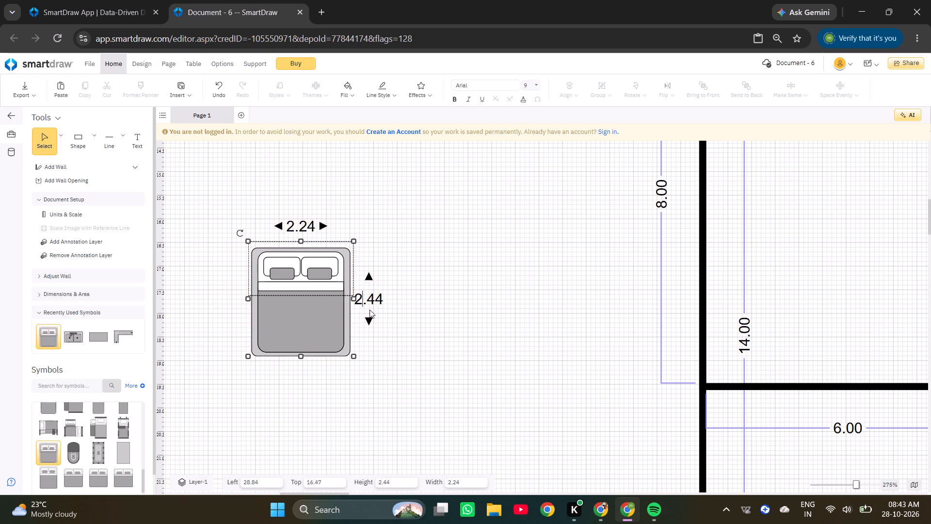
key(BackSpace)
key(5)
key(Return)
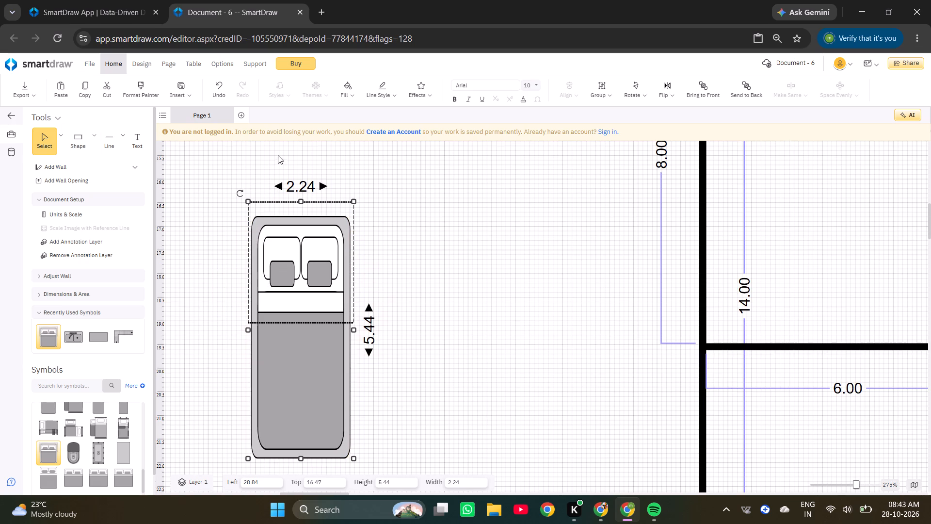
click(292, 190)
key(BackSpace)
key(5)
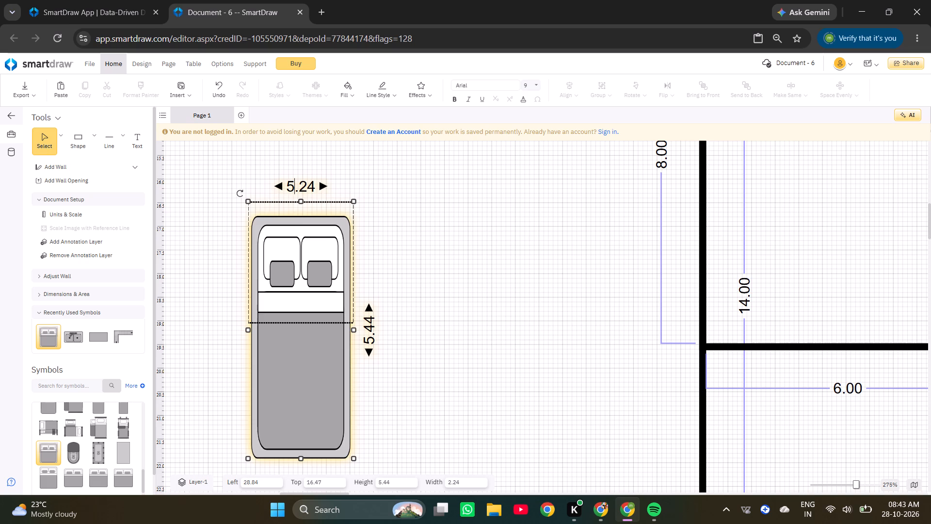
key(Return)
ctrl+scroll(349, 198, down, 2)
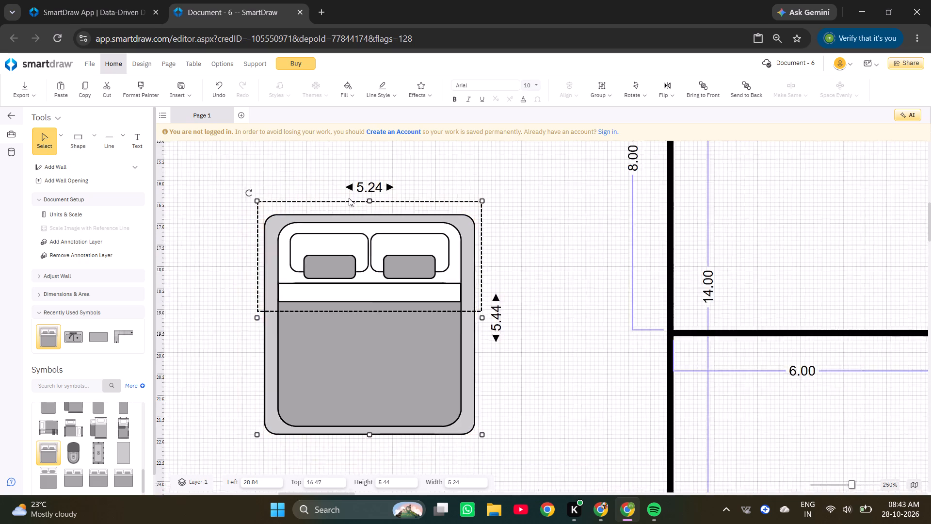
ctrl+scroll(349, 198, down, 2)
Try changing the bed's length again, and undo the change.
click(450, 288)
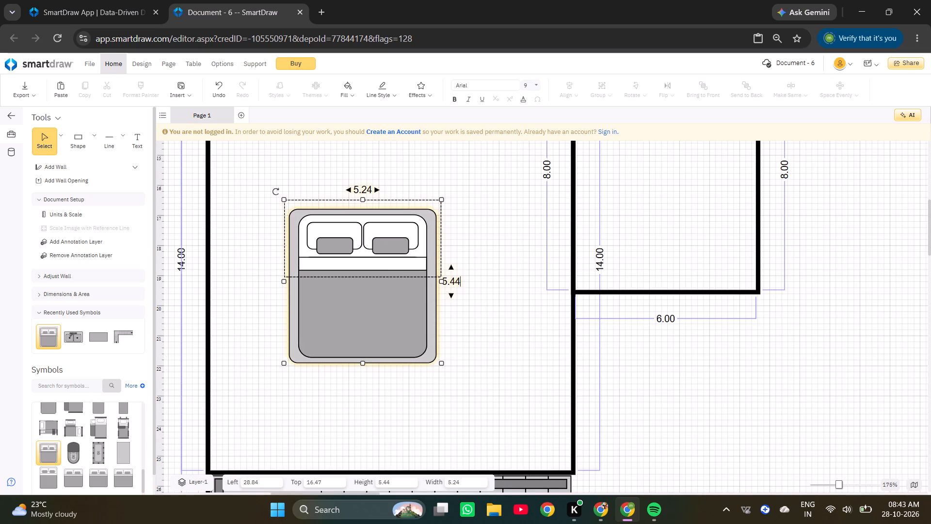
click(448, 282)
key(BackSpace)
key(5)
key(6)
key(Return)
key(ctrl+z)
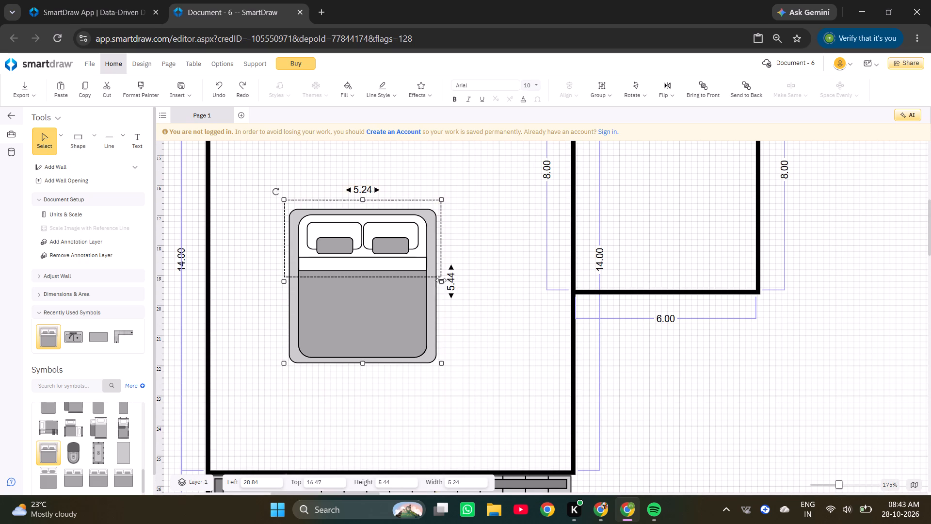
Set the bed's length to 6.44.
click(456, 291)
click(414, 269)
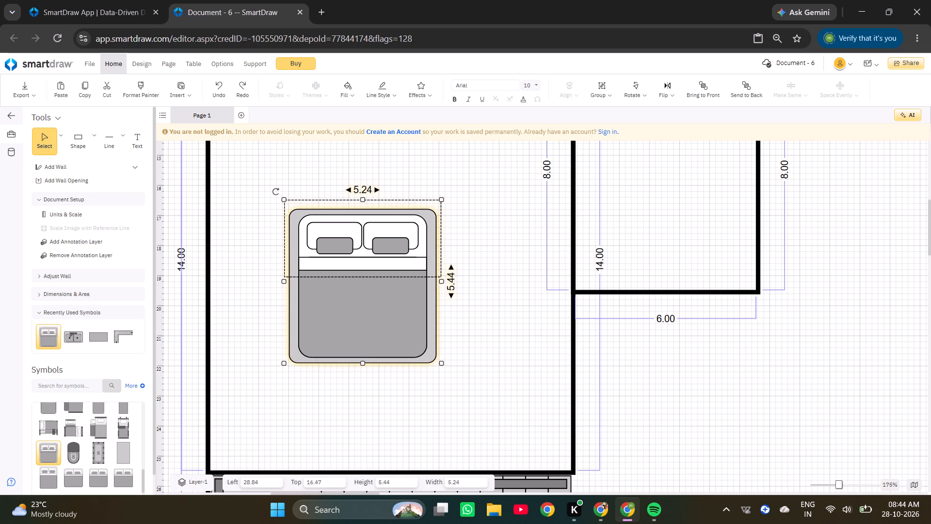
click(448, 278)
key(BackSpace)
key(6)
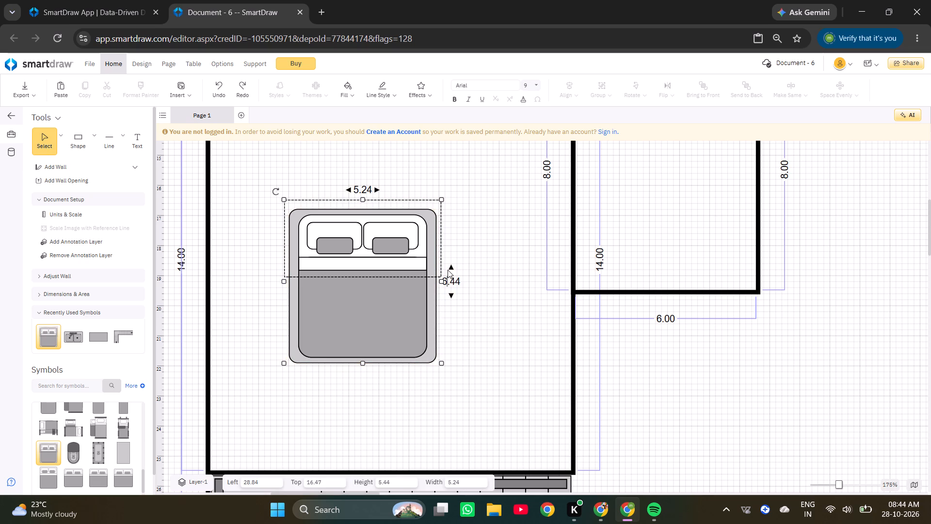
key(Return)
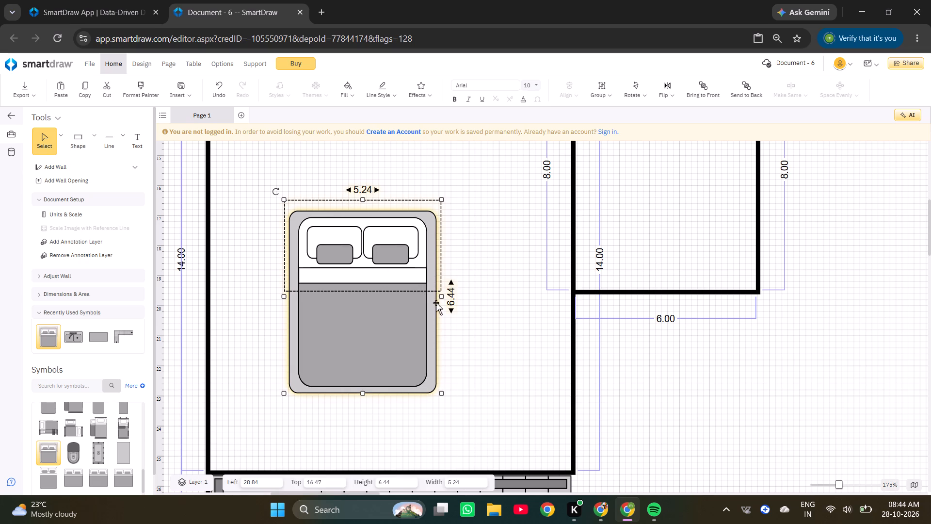
Set the bed's width to 5.50.
click(449, 295)
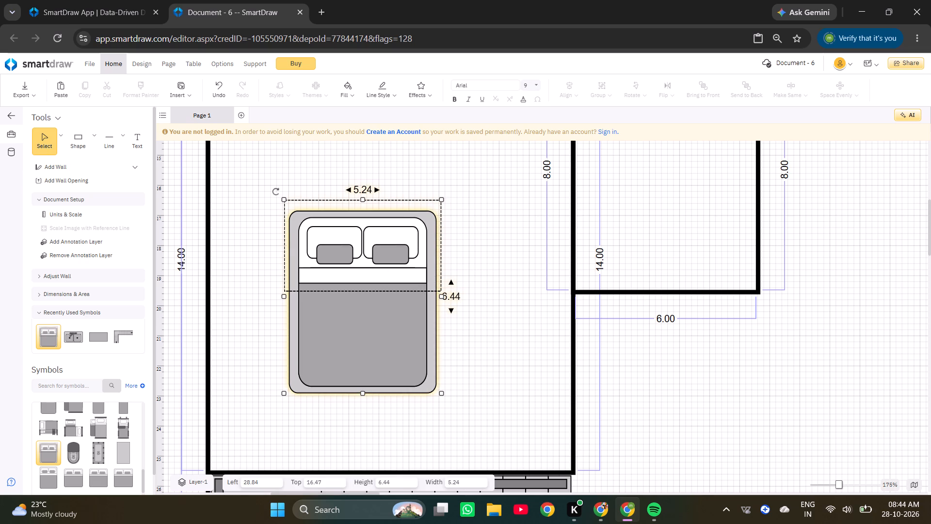
click(370, 190)
click(369, 187)
key(BackSpace)
key(BackSpace)
key(5)
key(Return)
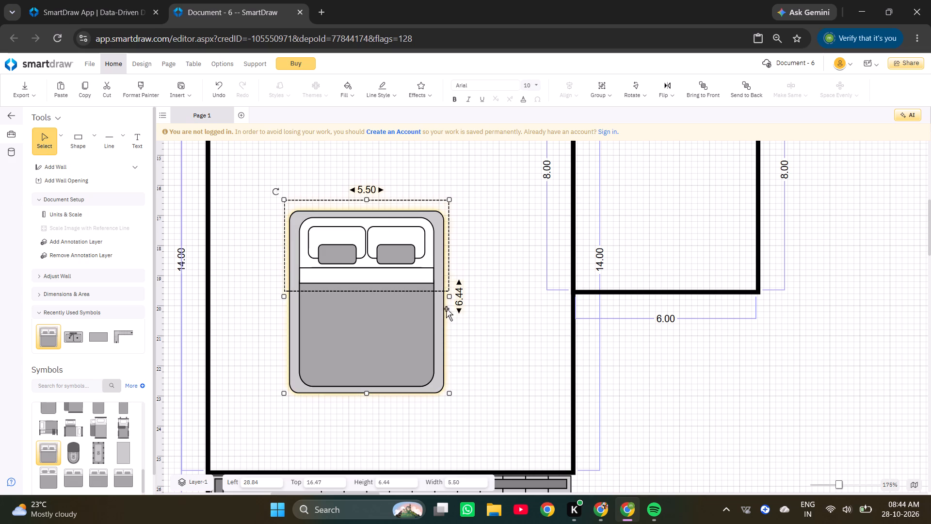
Set the bed's length to 6.20.
click(465, 300)
click(439, 299)
click(458, 299)
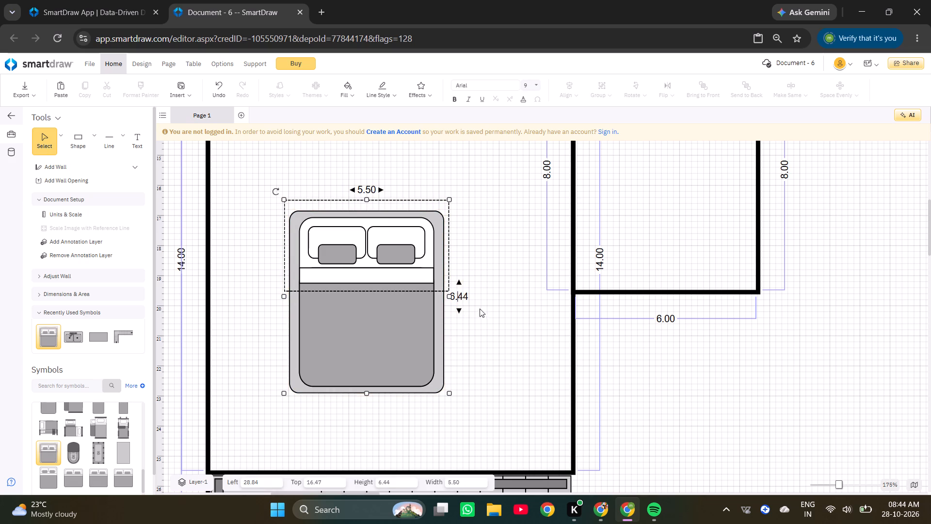
key(Right)
key(Right)
key(Right)
key(Right)
key(BackSpace)
key(BackSpace)
text(20)
key(Return)
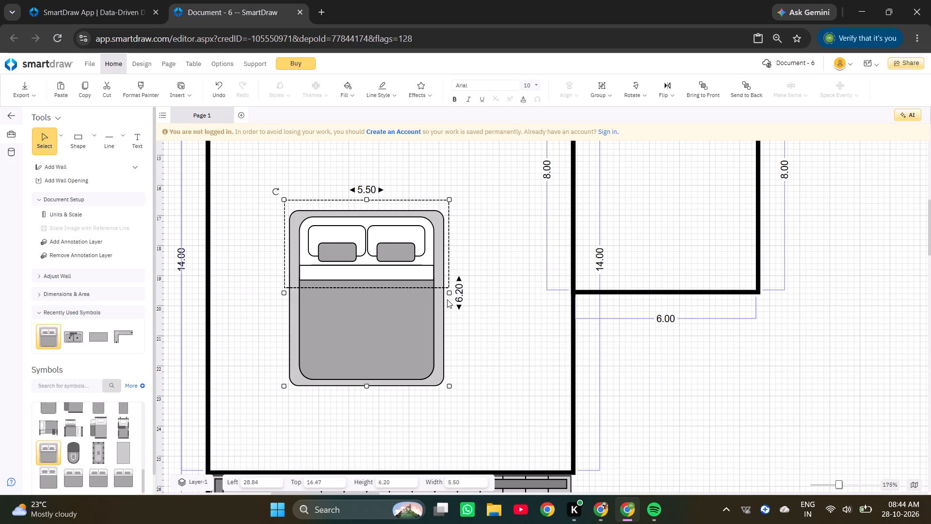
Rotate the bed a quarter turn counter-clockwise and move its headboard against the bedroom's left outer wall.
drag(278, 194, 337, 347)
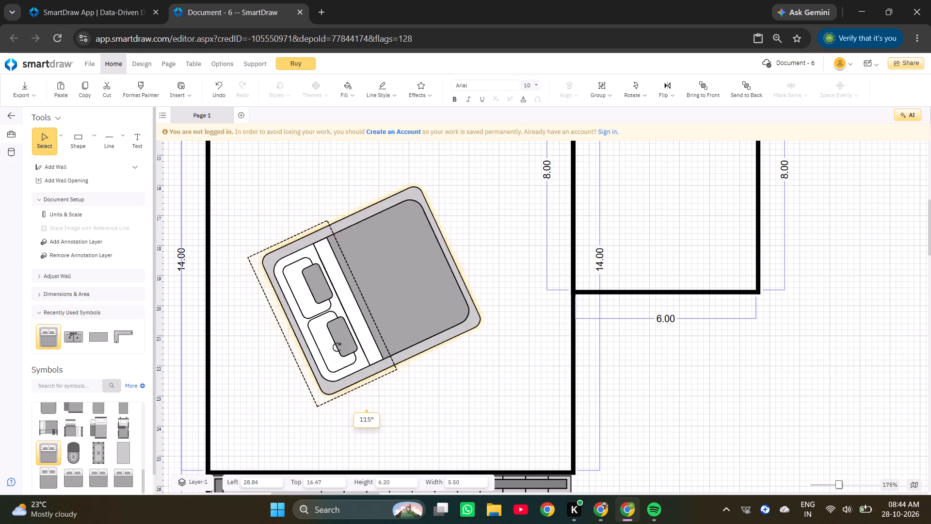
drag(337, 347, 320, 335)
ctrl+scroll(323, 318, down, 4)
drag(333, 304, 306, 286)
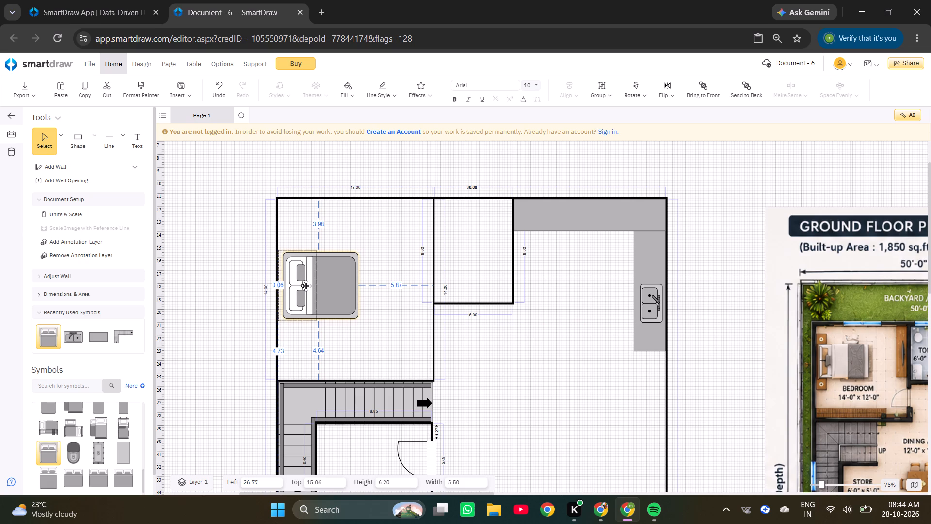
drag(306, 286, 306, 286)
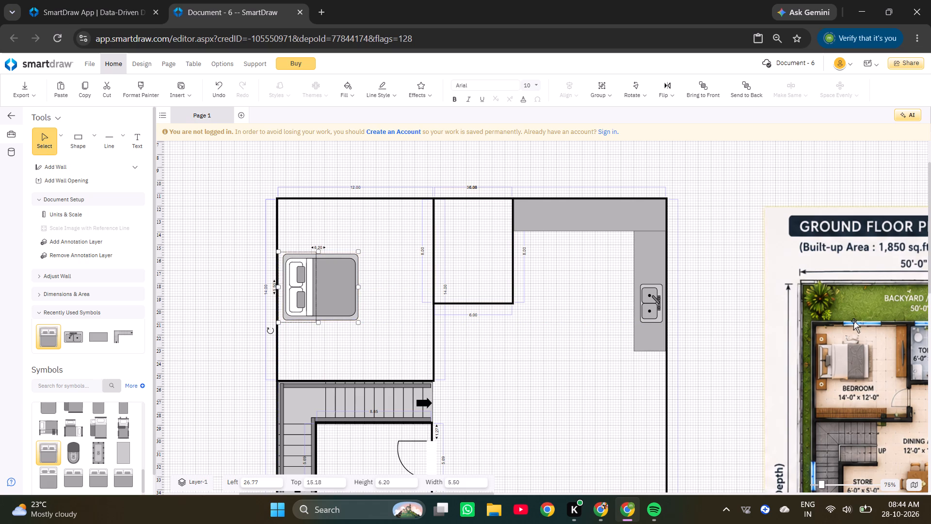
Compare the bed's placement in the redrawn bedroom with the bedroom in the ground floor plan reference image.
ctrl+scroll(930, 342, down, 2)
ctrl+scroll(503, 262, up, 2)
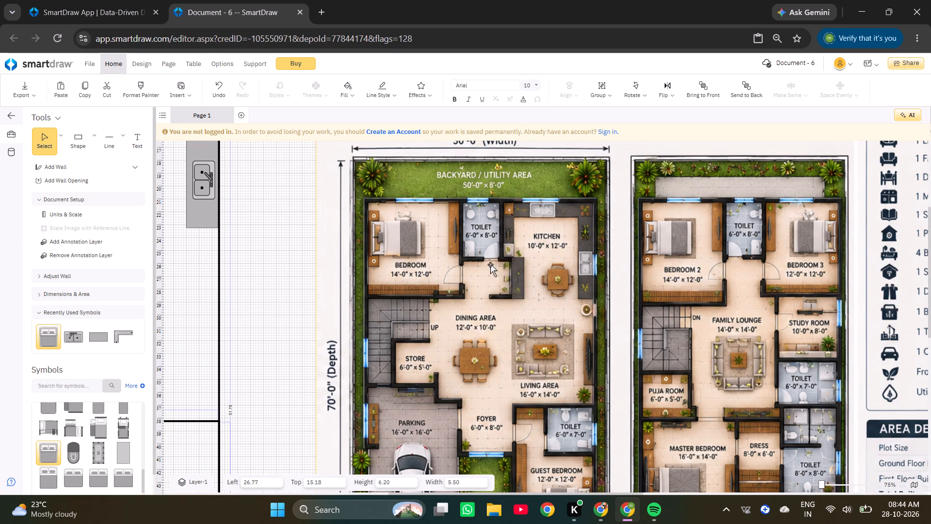
ctrl+scroll(218, 258, down, 3)
ctrl+scroll(278, 234, up, 1)
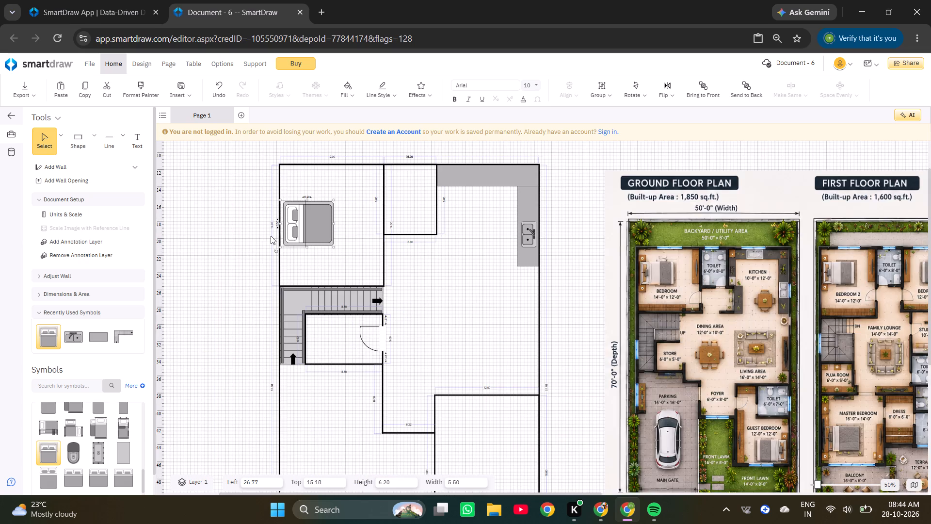
ctrl+scroll(276, 229, up, 1)
ctrl+scroll(342, 233, down, 1)
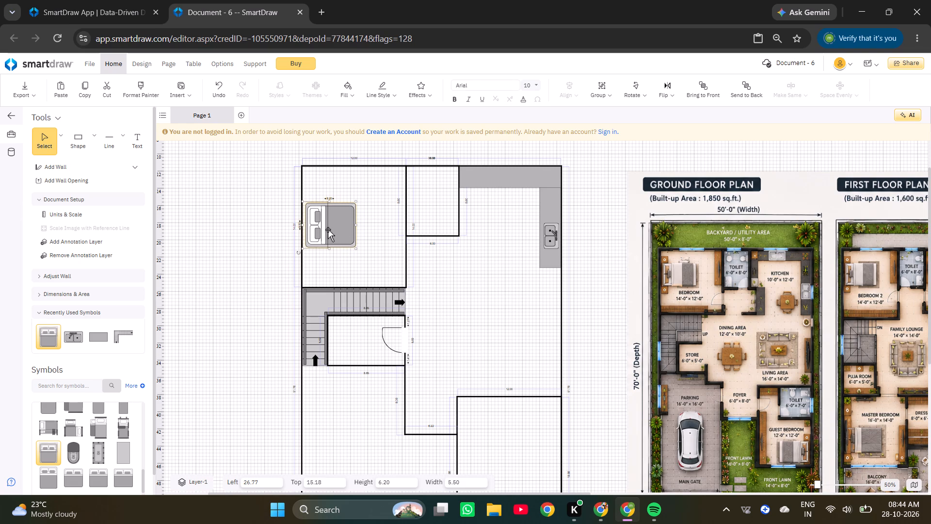
ctrl+scroll(328, 229, up, 2)
Rotate the bed back to 0° and move it to the middle of the bedroom's top wall, headboard against the wall.
click(313, 227)
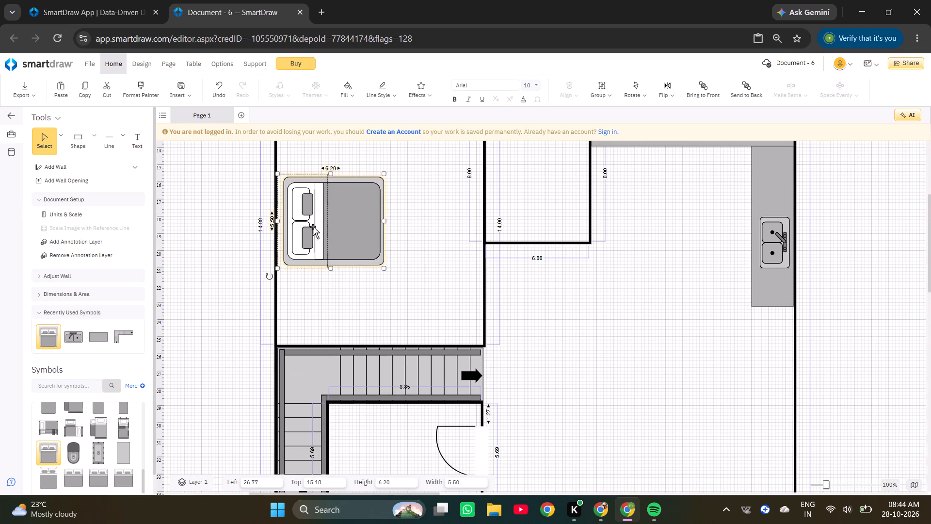
scroll(313, 230, up, 2)
scroll(308, 268, down, 1)
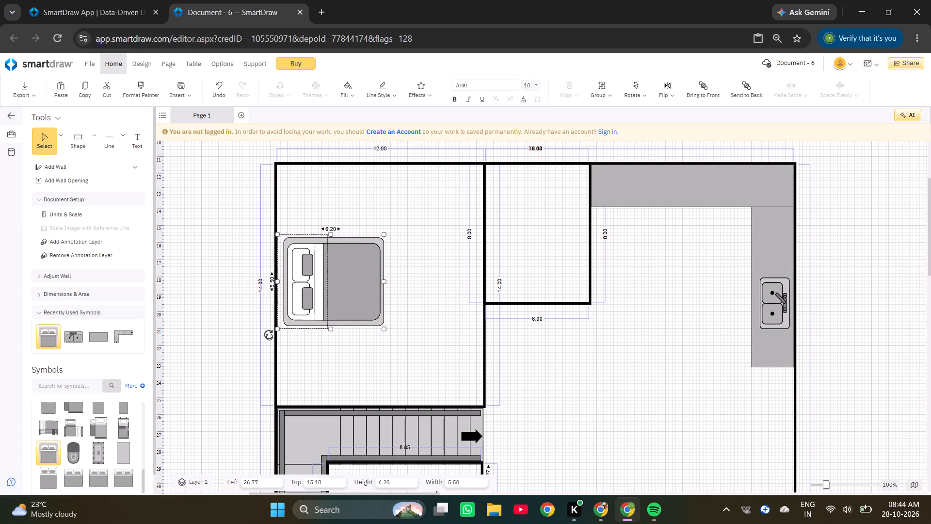
drag(269, 335, 292, 232)
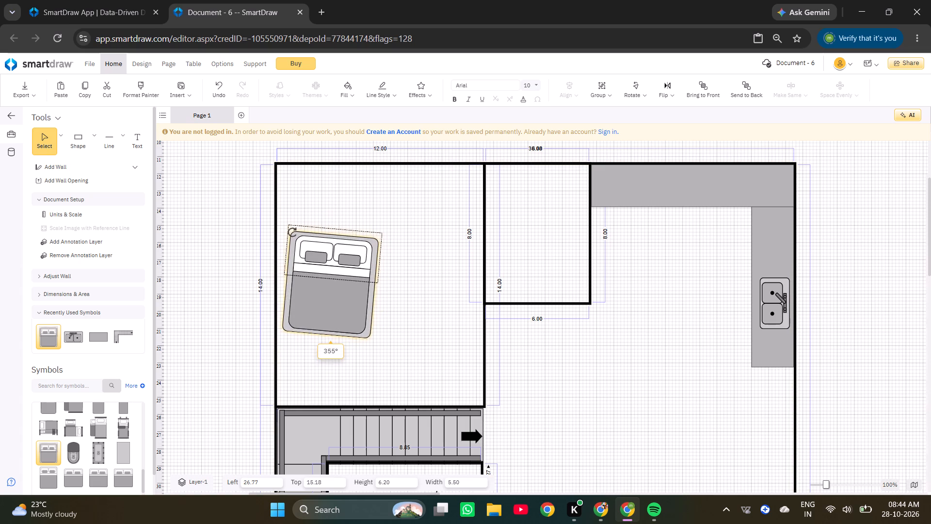
drag(292, 232, 289, 231)
drag(329, 278, 382, 209)
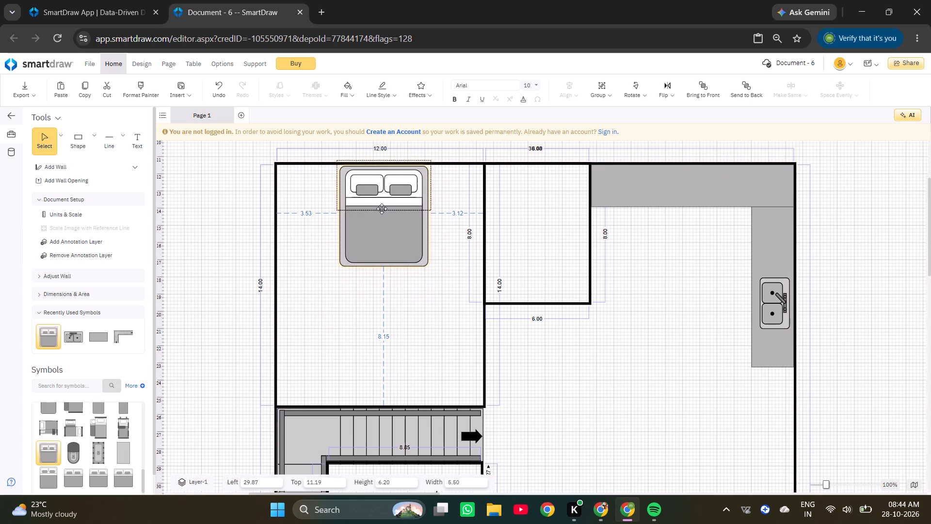
drag(382, 209, 379, 214)
Nudge the bed up against the bedroom's top wall, to a top position of about 11.34.
double_click(379, 214)
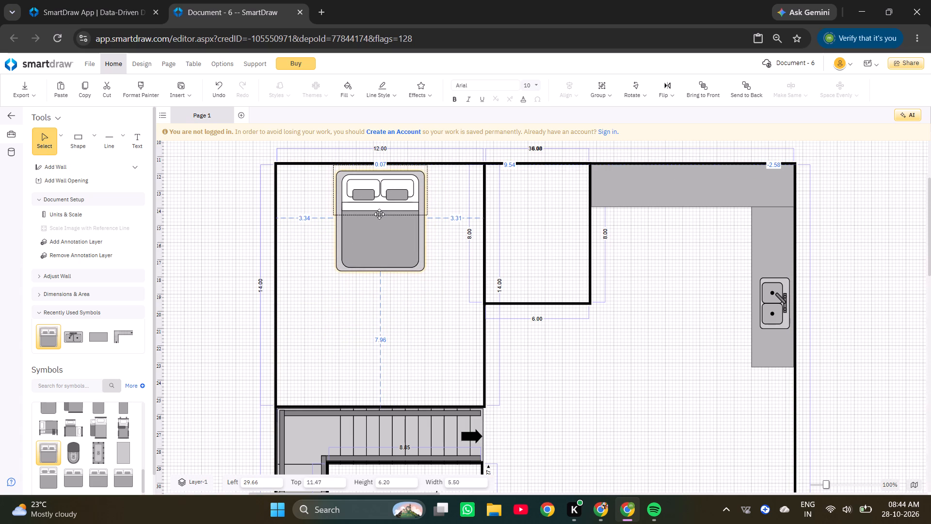
key(Up)
key(Up)
key(Up)
click(379, 214)
triple_click(379, 214)
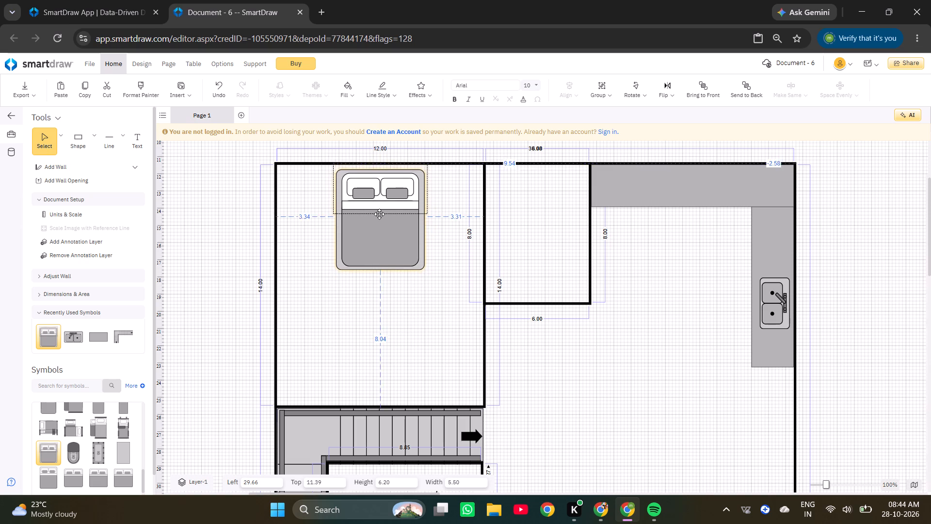
key(Up)
click(379, 214)
key(Up)
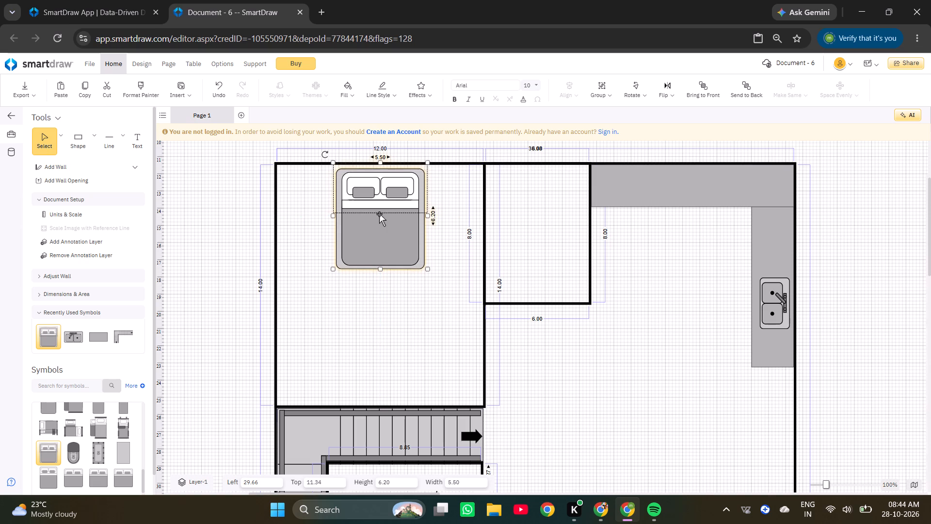
click(379, 214)
click(379, 214)
click(380, 214)
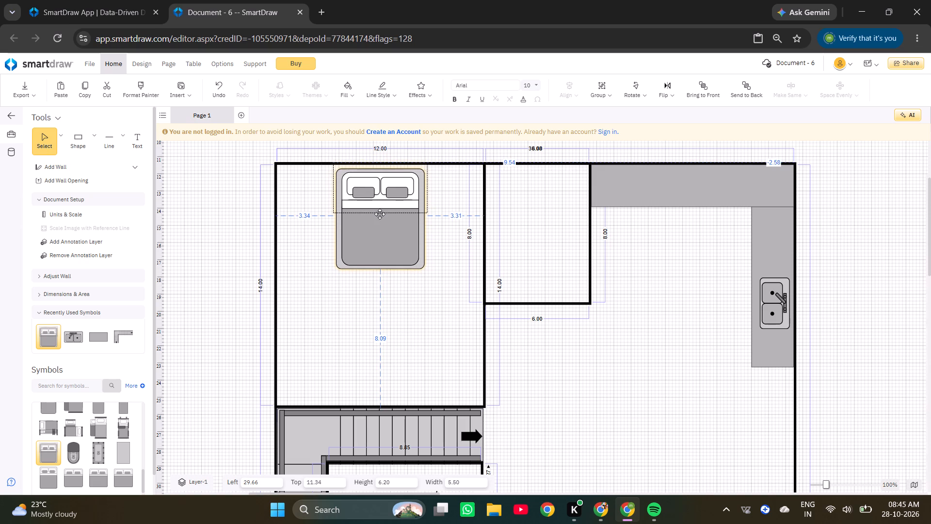
Fine-tune the bed's gap to the top wall by nudging it to a top position of about 11.39.
key(Down)
key(Down)
key(Down)
key(Down)
key(Down)
click(380, 213)
key(Up)
click(380, 213)
key(Up)
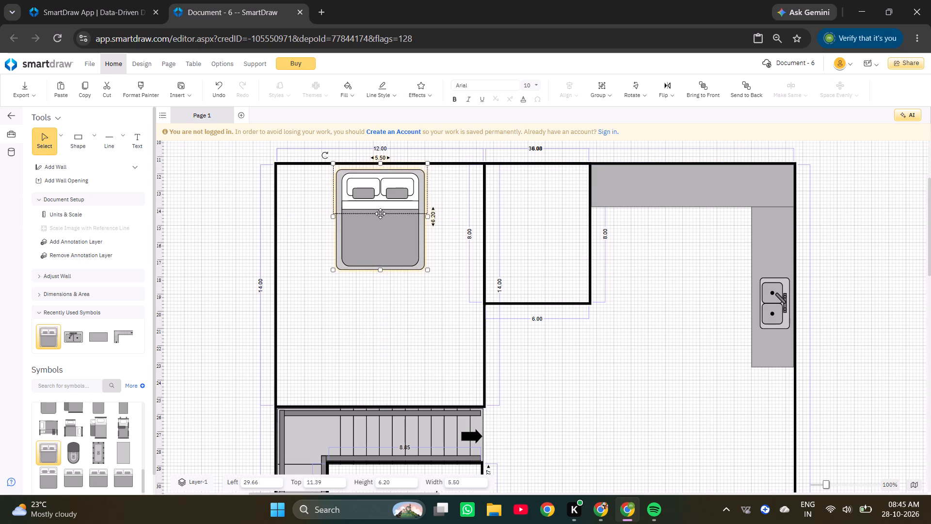
click(380, 213)
click(380, 213)
key(Down)
double_click(380, 213)
key(Up)
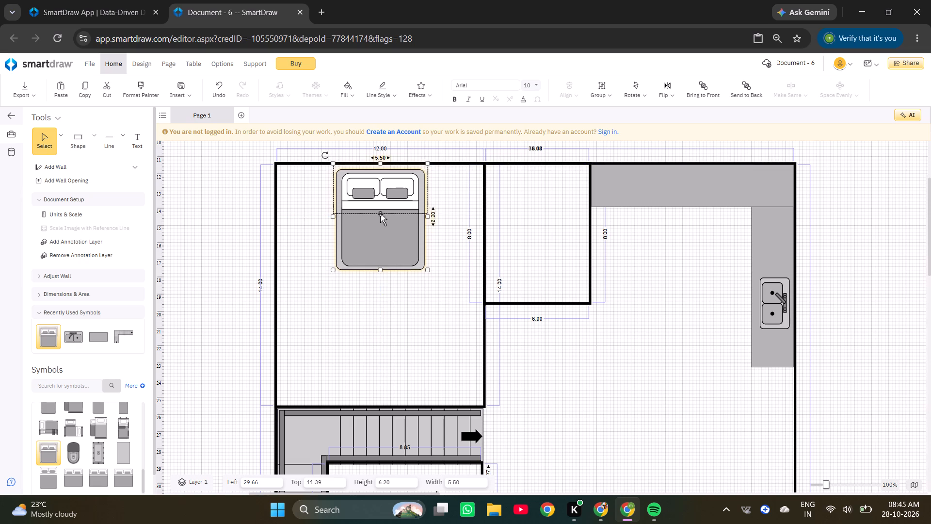
Nudge the bed sideways to centre it between the bedroom's side walls, about 3.3 from each.
click(380, 213)
click(380, 213)
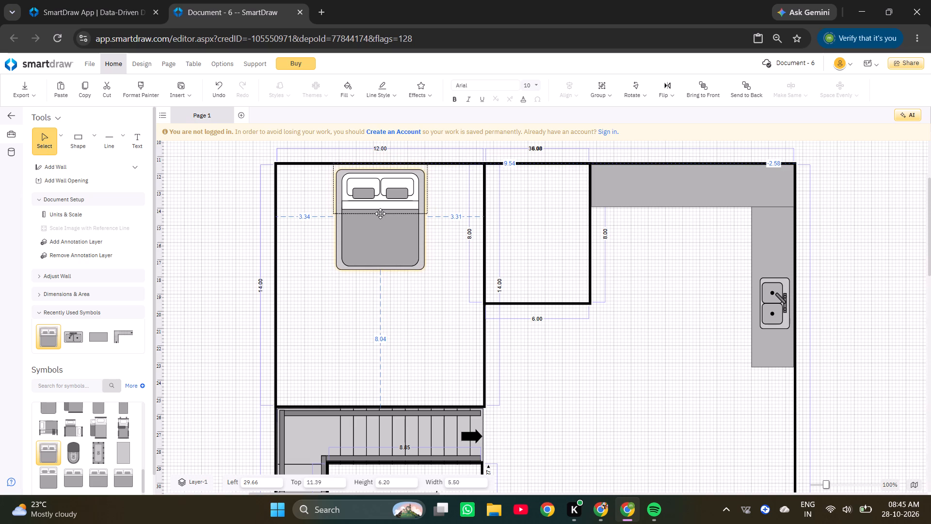
key(Left)
key(Left)
click(380, 213)
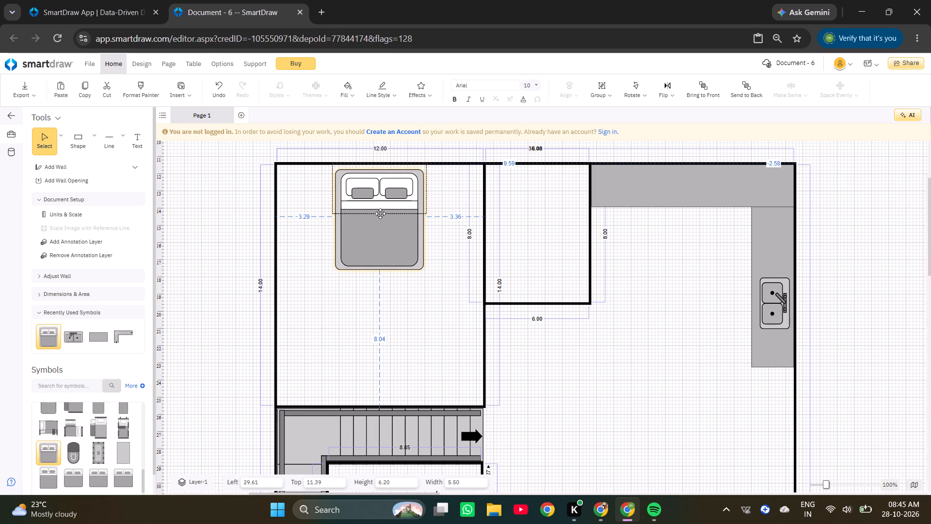
click(380, 213)
key(Right)
click(380, 213)
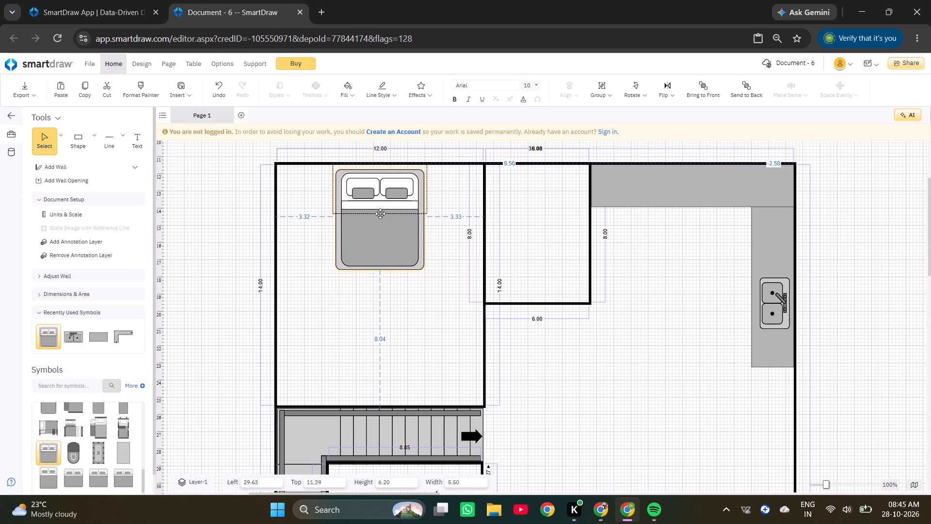
Compare the drawn floor plan with the reference ground floor plan, checking the bedroom, toilet and remaining rooms against it.
click(369, 310)
ctrl+scroll(371, 299, down, 2)
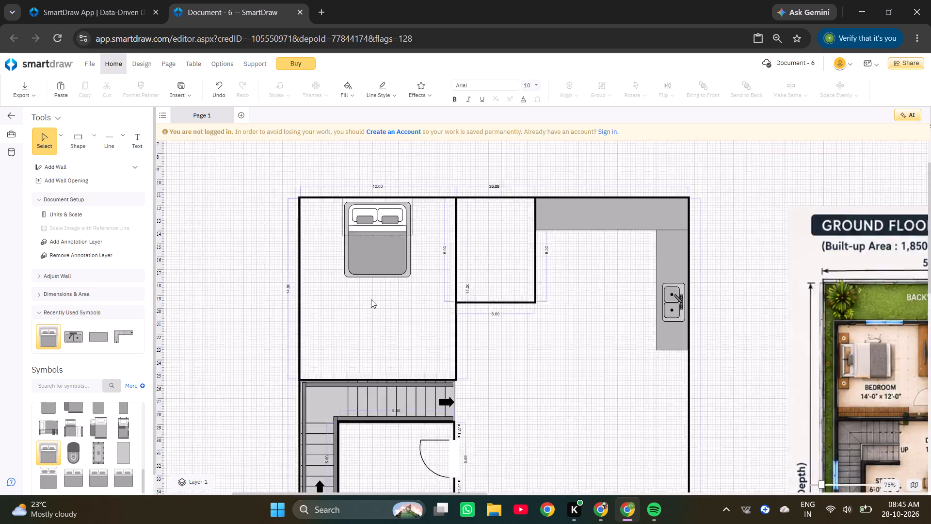
ctrl+scroll(371, 299, down, 2)
ctrl+scroll(516, 269, up, 2)
ctrl+scroll(516, 269, down, 3)
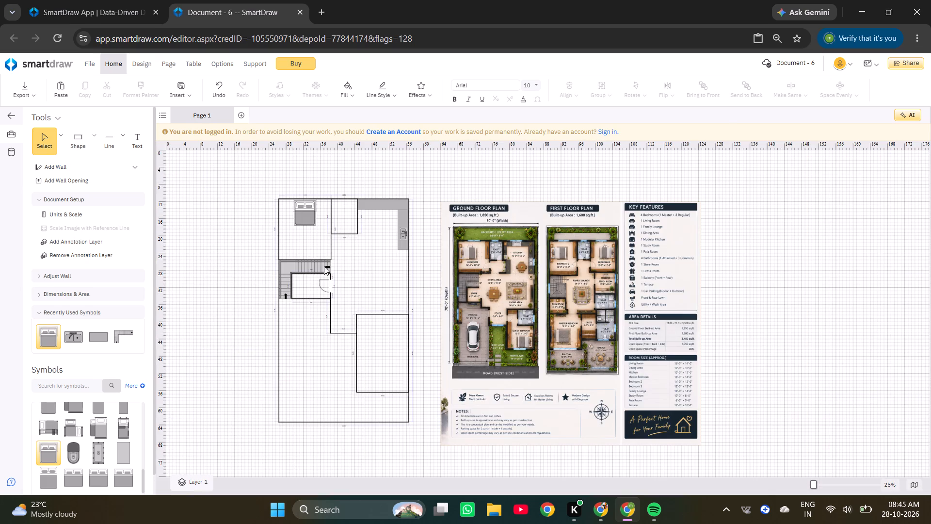
ctrl+scroll(307, 262, up, 2)
ctrl+scroll(313, 276, down, 2)
ctrl+scroll(280, 214, up, 3)
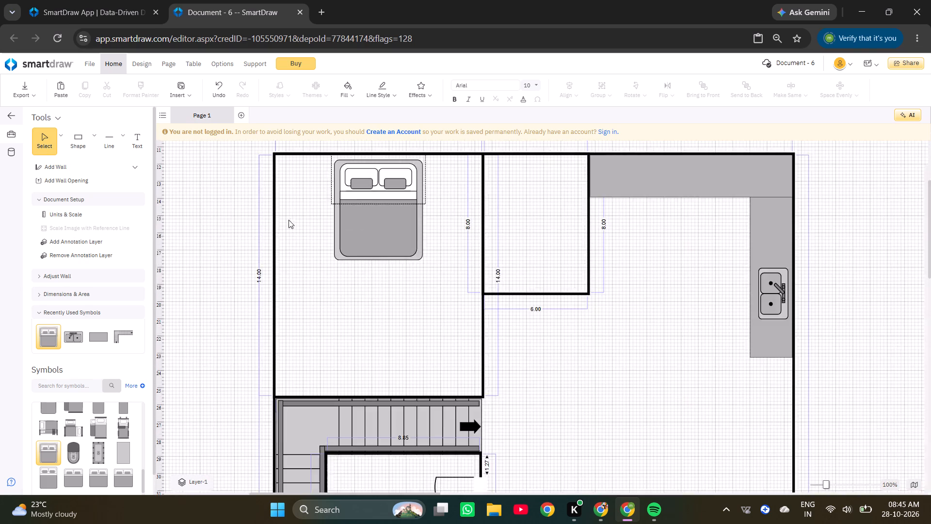
ctrl+scroll(289, 220, up, 1)
ctrl+scroll(304, 234, down, 3)
ctrl+scroll(346, 233, up, 2)
ctrl+scroll(468, 233, down, 2)
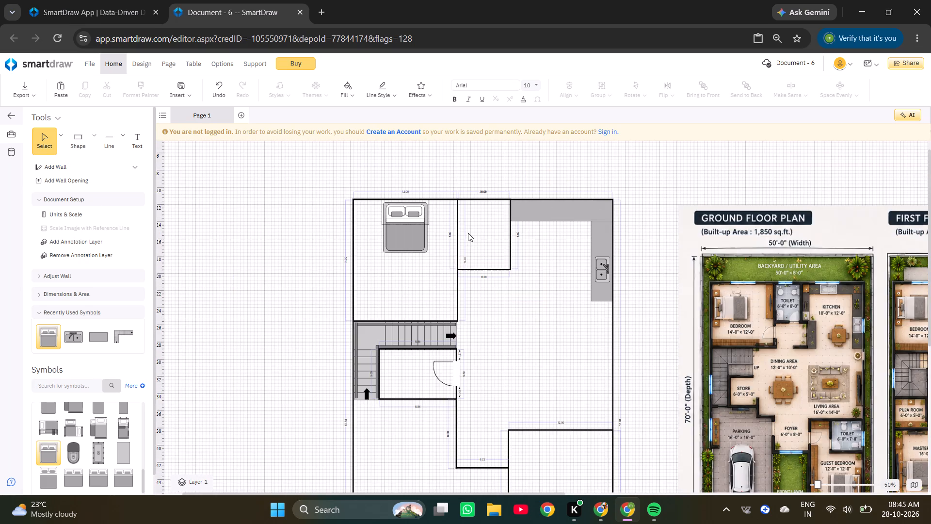
ctrl+scroll(468, 232, up, 2)
ctrl+scroll(468, 232, down, 4)
ctrl+scroll(463, 241, up, 3)
ctrl+scroll(484, 265, down, 1)
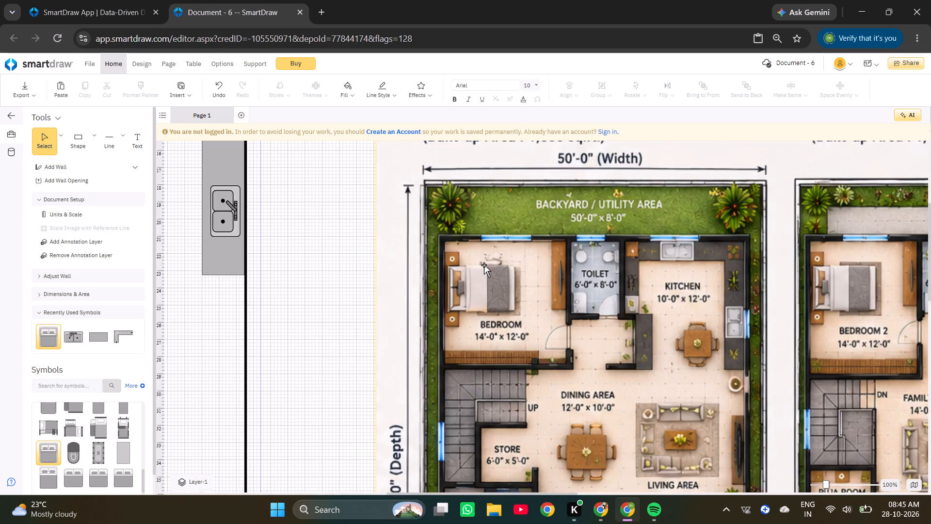
ctrl+scroll(484, 265, down, 1)
scroll(267, 257, down, 2)
ctrl+scroll(220, 201, down, 2)
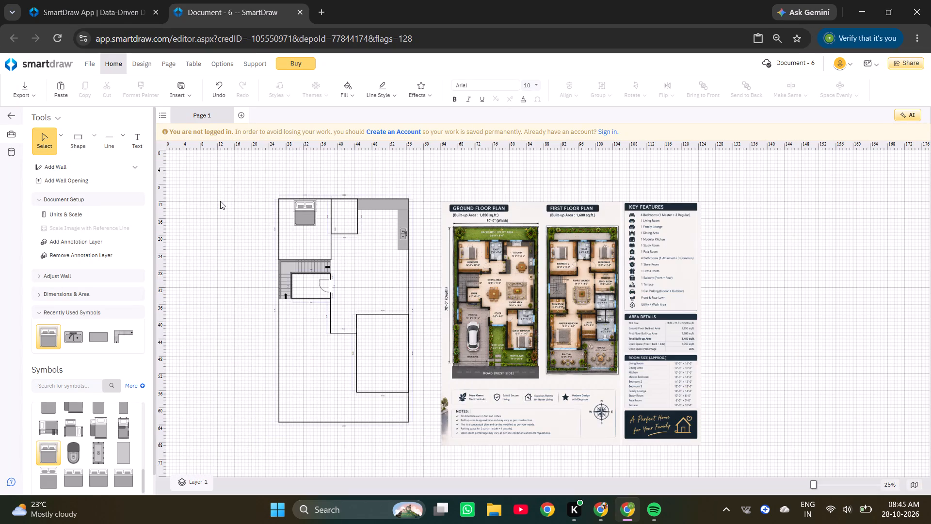
Copy the bedroom's bed into the guest bedroom and rotate the copy a quarter turn so its headboard faces the right wall.
click(303, 218)
key(ctrl+c)
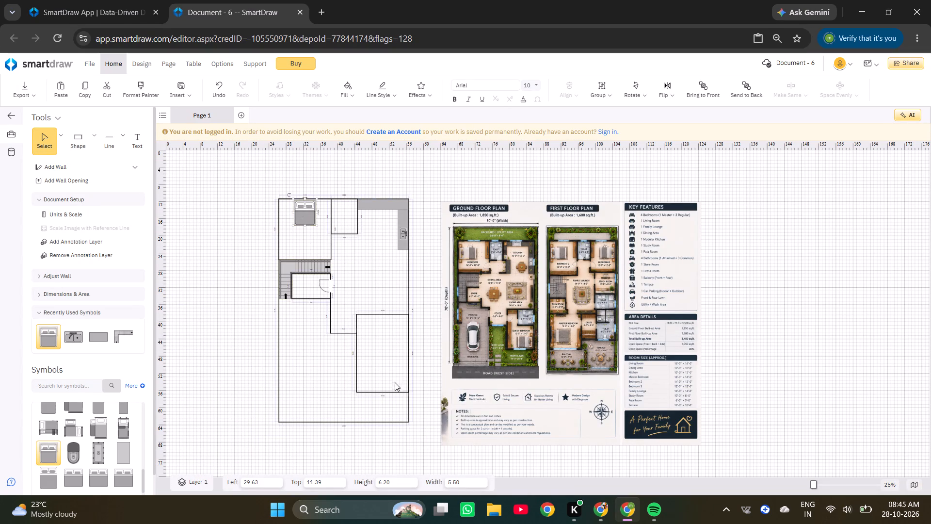
right_click(387, 336)
click(410, 351)
ctrl+scroll(391, 350, up, 2)
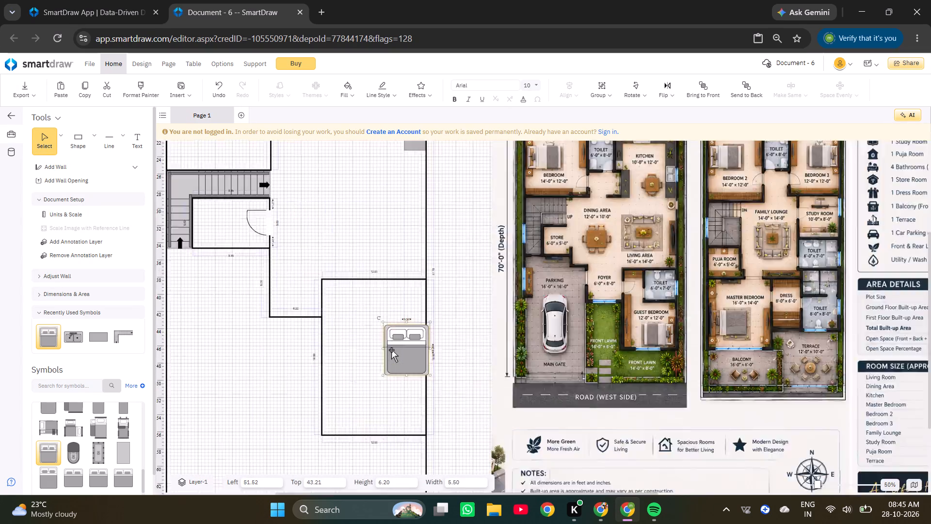
ctrl+scroll(391, 350, up, 1)
drag(366, 282, 450, 315)
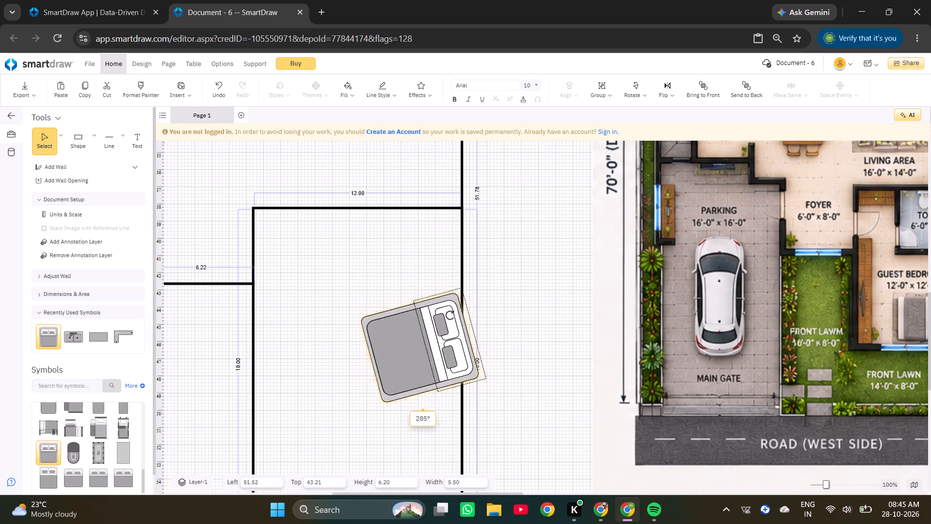
drag(450, 315, 453, 323)
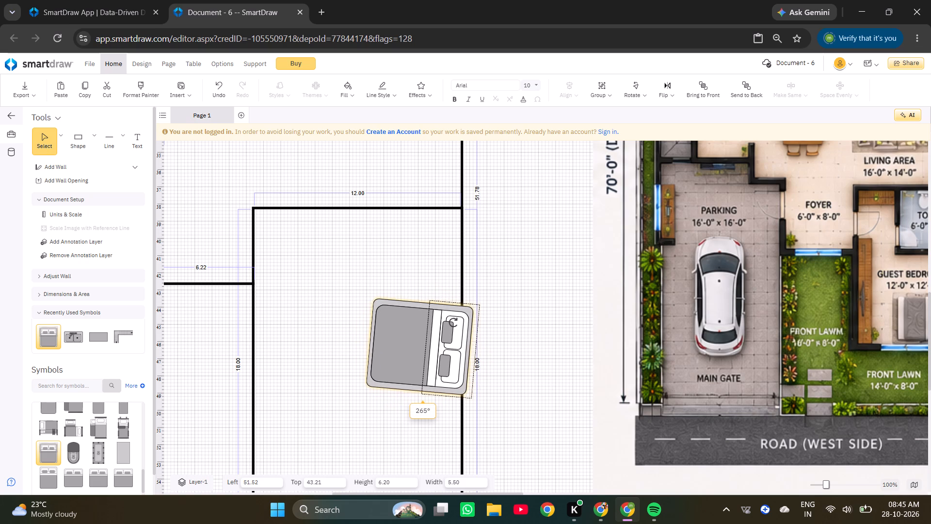
drag(453, 323, 453, 320)
Move the copied bed into the lower part of the guest bedroom, leaving the room's upper area free.
ctrl+scroll(451, 321, down, 2)
drag(430, 335, 408, 342)
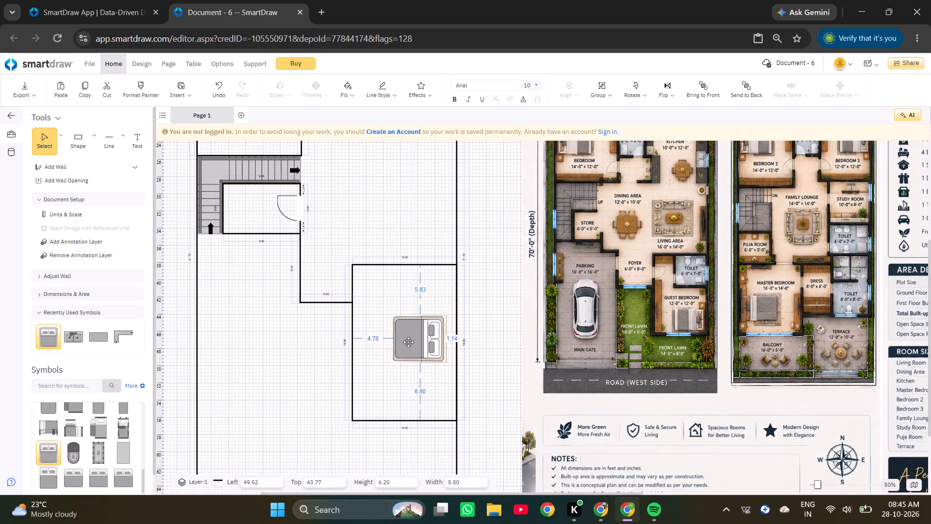
drag(408, 342, 422, 344)
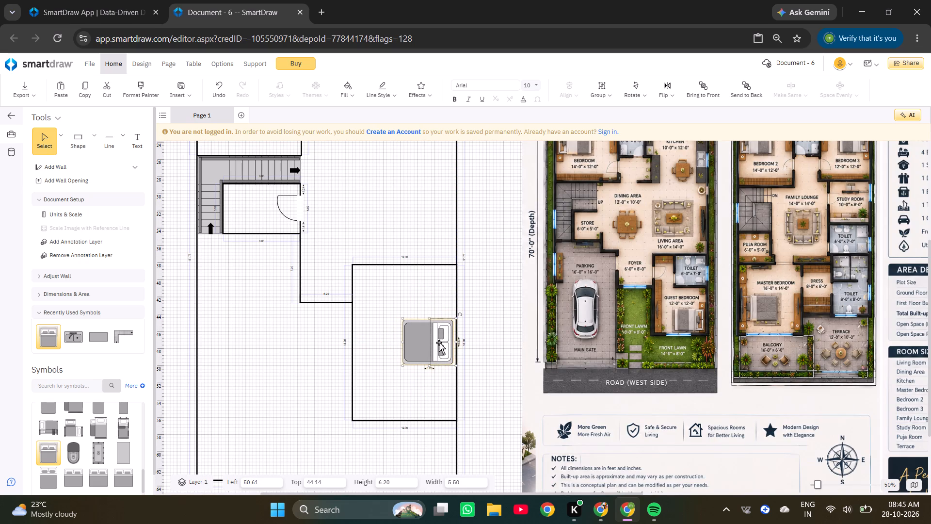
drag(437, 343, 429, 379)
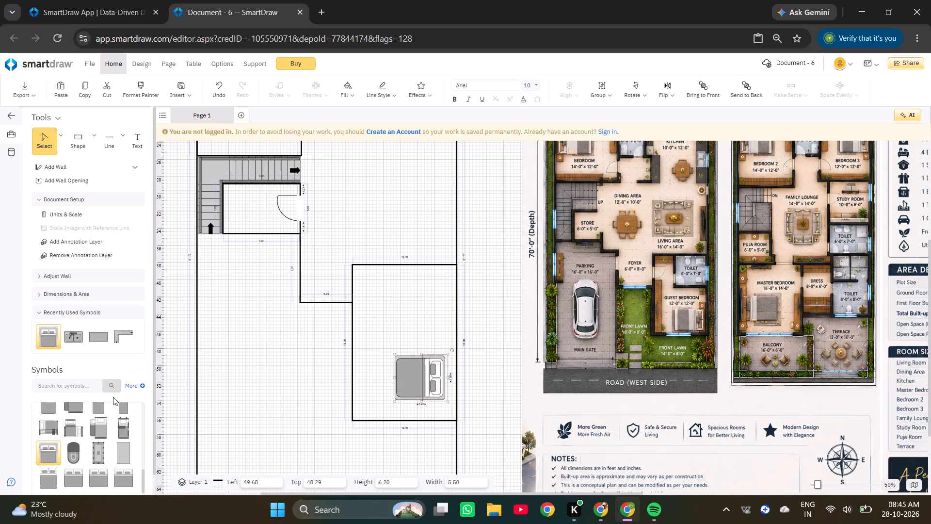
Copy the 6 × 8 toilet room beside the bedroom into the guest bedroom and rotate the copy a quarter turn.
scroll(225, 260, up, 4)
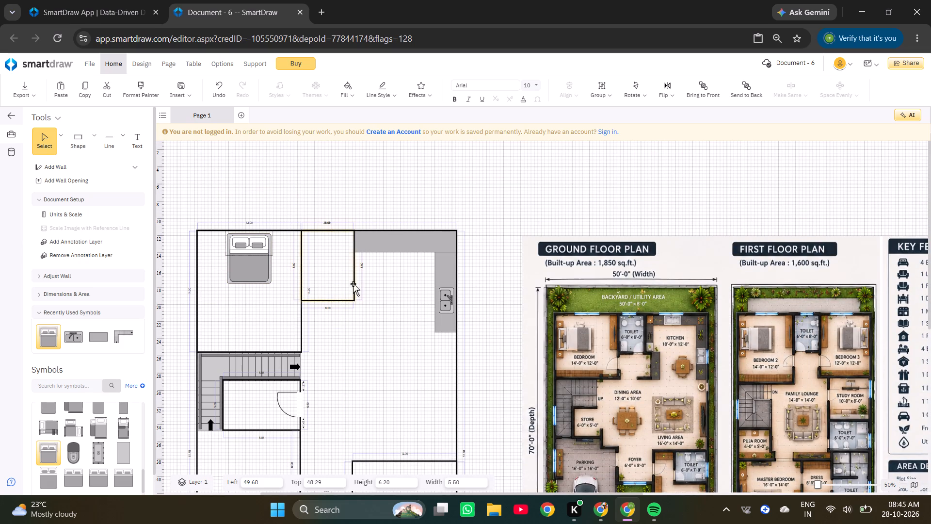
click(354, 285)
key(ctrl+c)
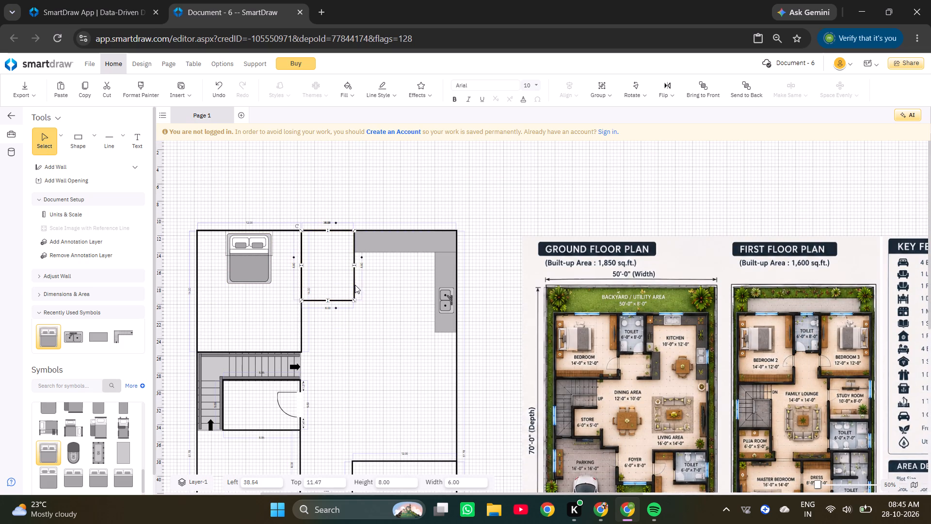
scroll(358, 296, down, 4)
right_click(388, 258)
click(405, 273)
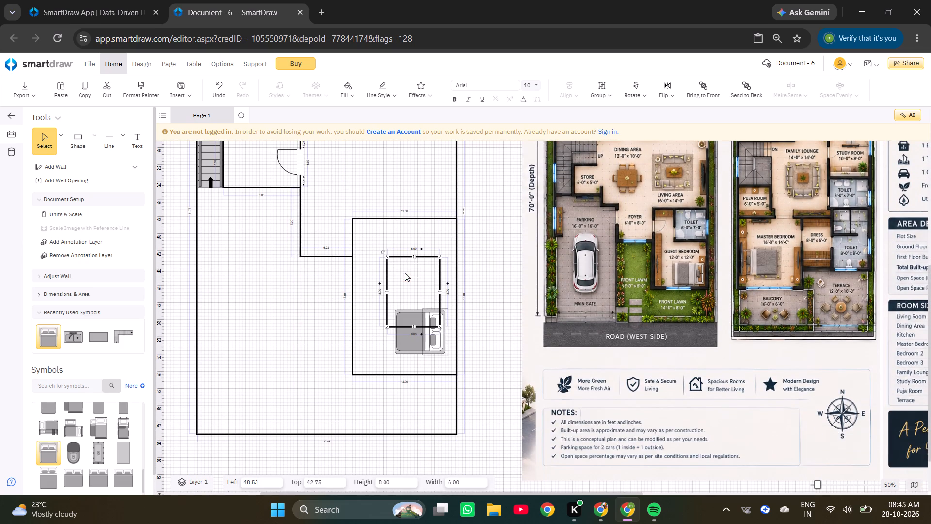
drag(381, 252, 439, 260)
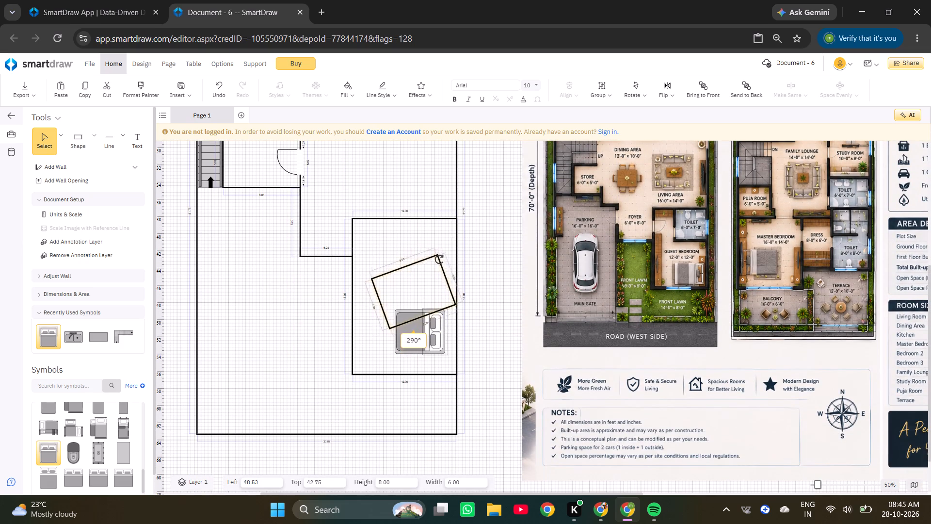
drag(439, 260, 446, 265)
Fit the copied toilet room into the guest bedroom's top-right corner, flush with the top and right walls.
drag(429, 265, 429, 266)
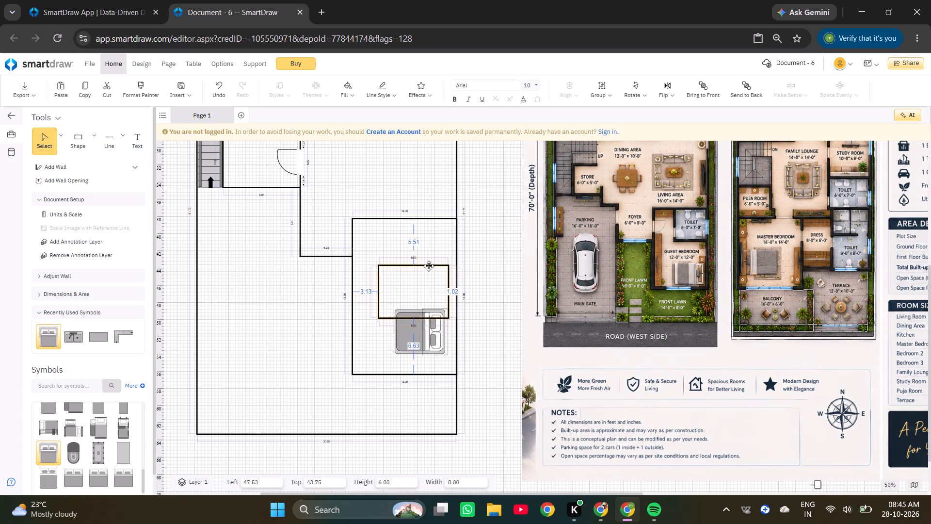
drag(429, 266, 435, 218)
ctrl+scroll(433, 236, up, 4)
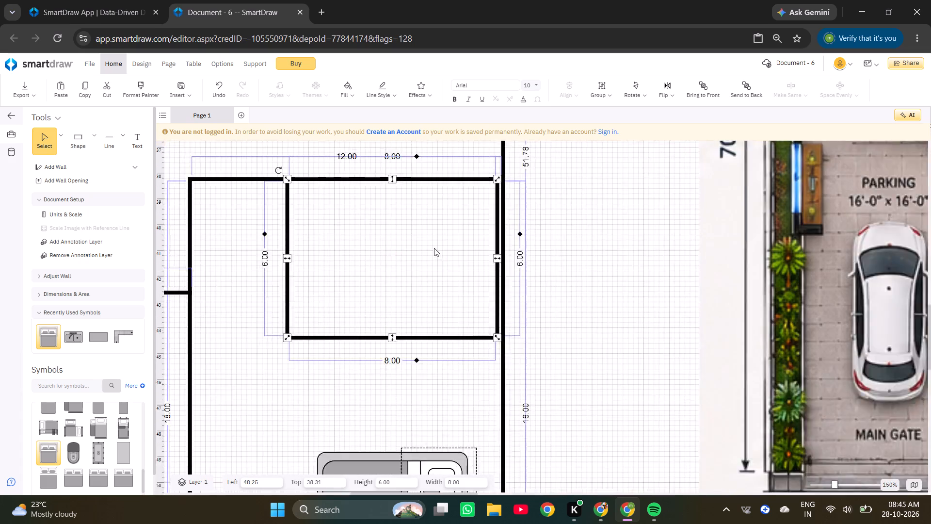
ctrl+scroll(434, 248, up, 1)
drag(439, 351, 443, 351)
click(423, 303)
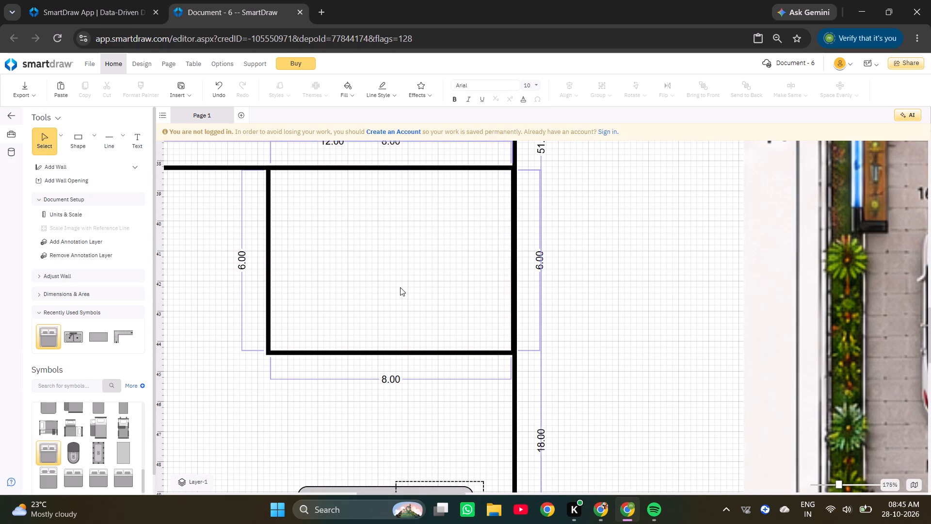
Move the guest bed against the guest bedroom's right wall below the toilet, to a top position of about 47.69.
ctrl+scroll(400, 287, down, 6)
click(363, 344)
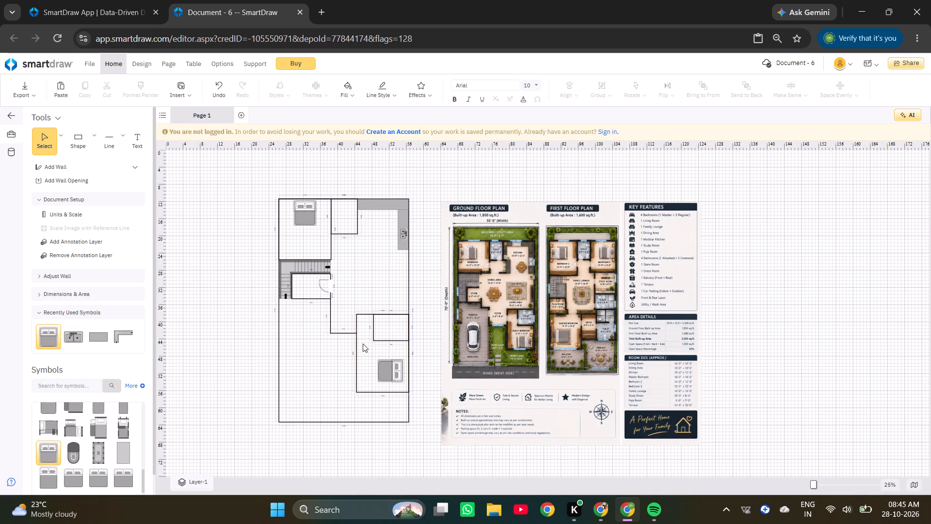
ctrl+scroll(378, 379, up, 3)
drag(415, 311, 420, 307)
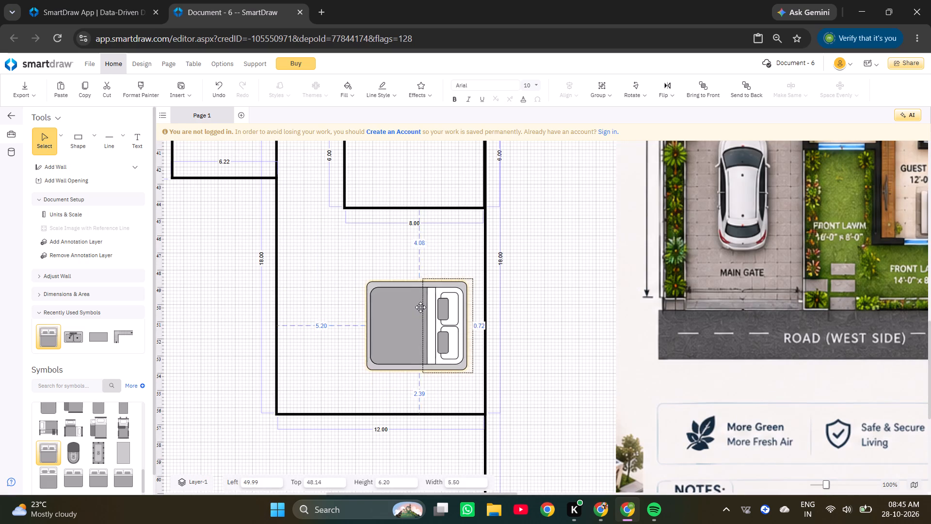
drag(420, 307, 431, 301)
Nudge the guest bed sideways so its headboard sits flush with the right wall, at a left position of about 50.7.
ctrl+scroll(433, 320, up, 1)
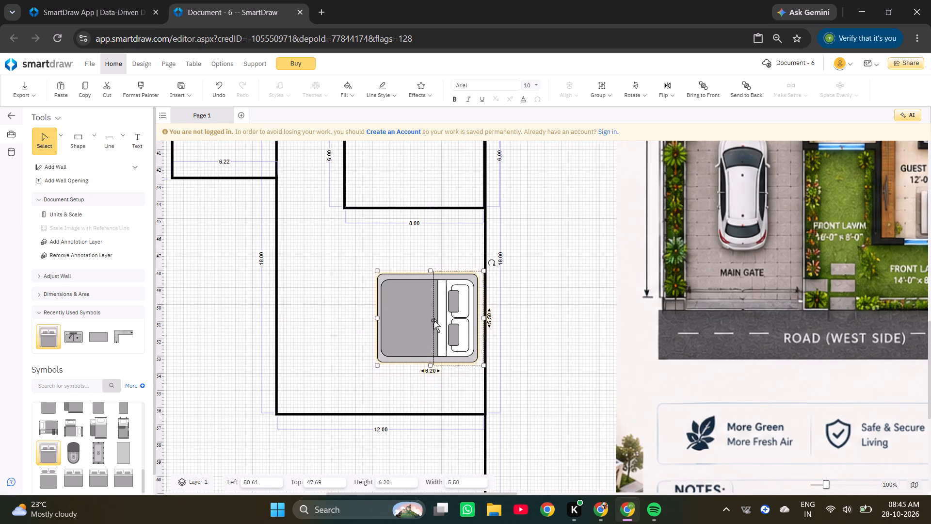
ctrl+scroll(433, 320, up, 1)
click(434, 320)
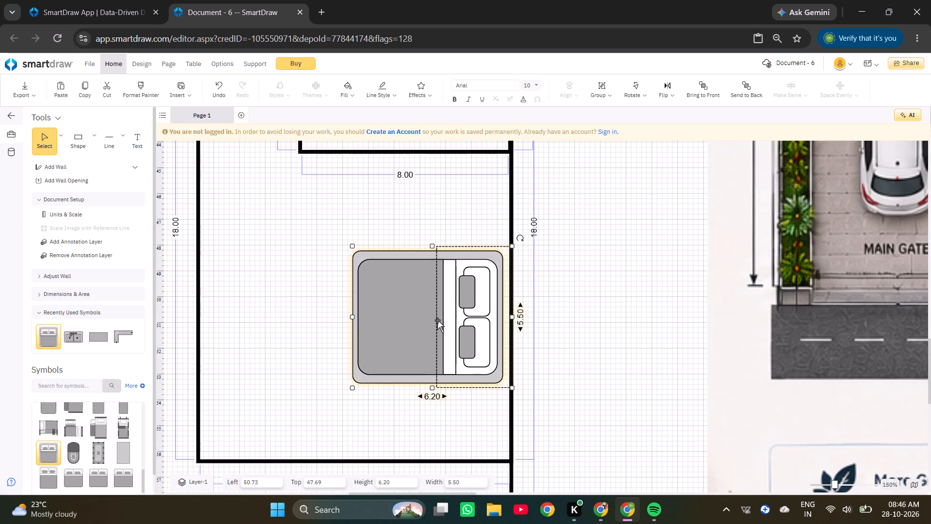
click(437, 320)
click(437, 320)
key(Left)
click(438, 318)
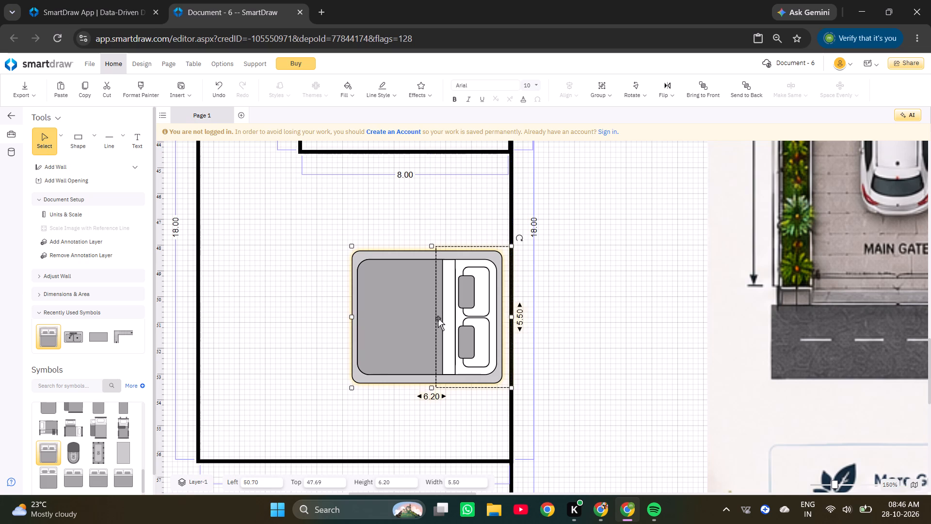
key(Left)
click(438, 318)
key(Right)
click(438, 318)
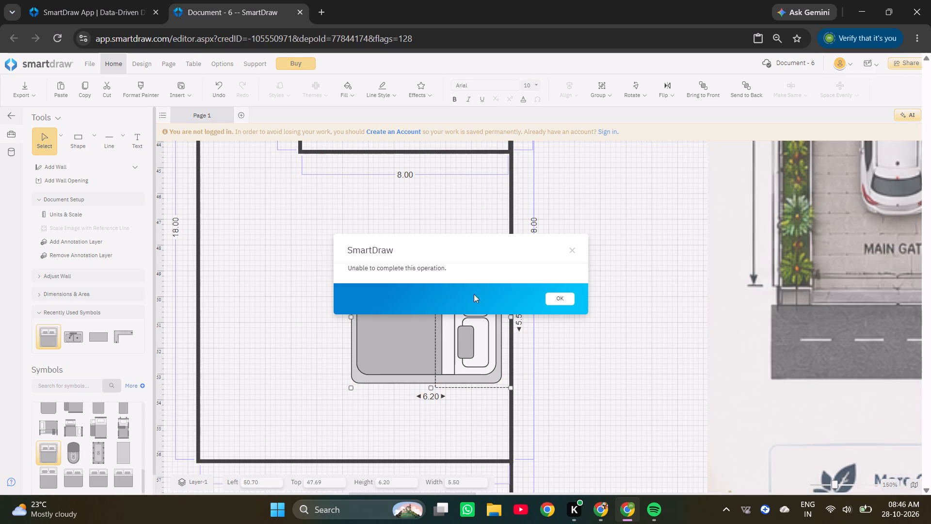
click(556, 296)
Nudge the guest bed upward toward the toilet wall, to a top position of about 47.41.
double_click(461, 319)
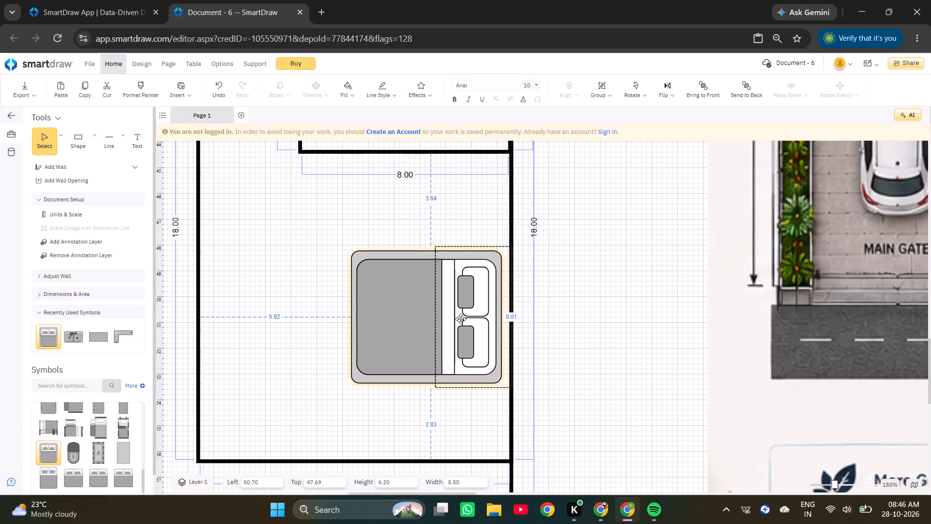
key(Up)
key(Up)
key(Up)
key(Up)
key(Up)
key(Up)
key(Up)
key(Up)
key(Up)
key(Up)
key(Up)
click(461, 319)
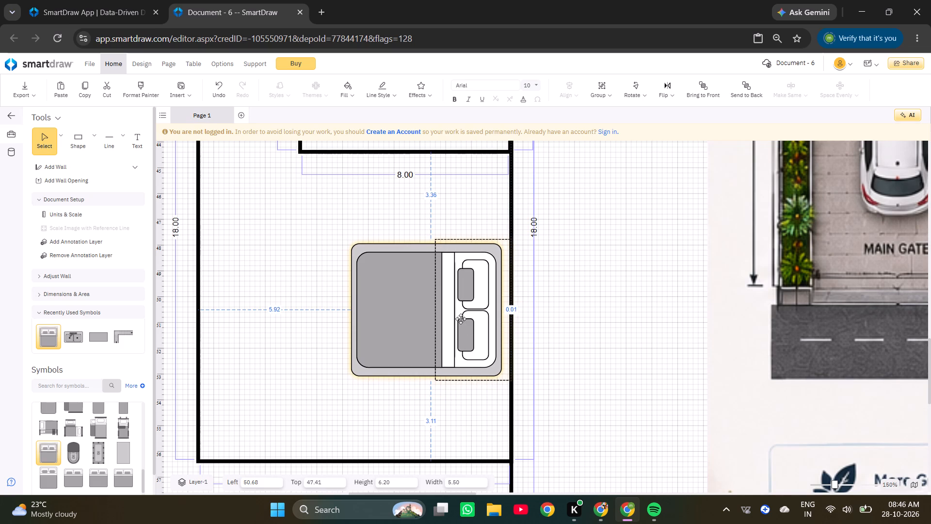
Fine-tune the guest bed midway between the toilet wall and the room's bottom wall, at a top position of about 47.28.
key(Up)
key(Up)
click(461, 319)
right_click(461, 319)
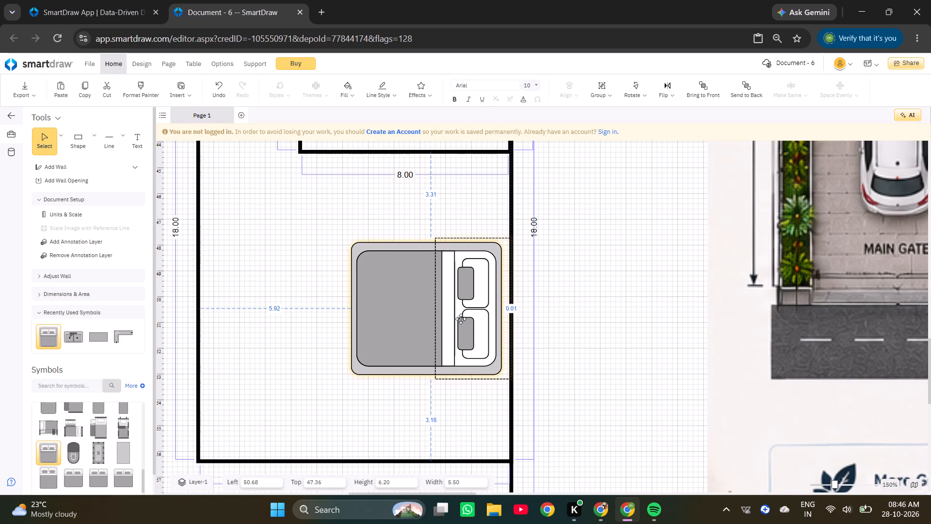
click(461, 319)
key(Up)
key(Up)
key(Up)
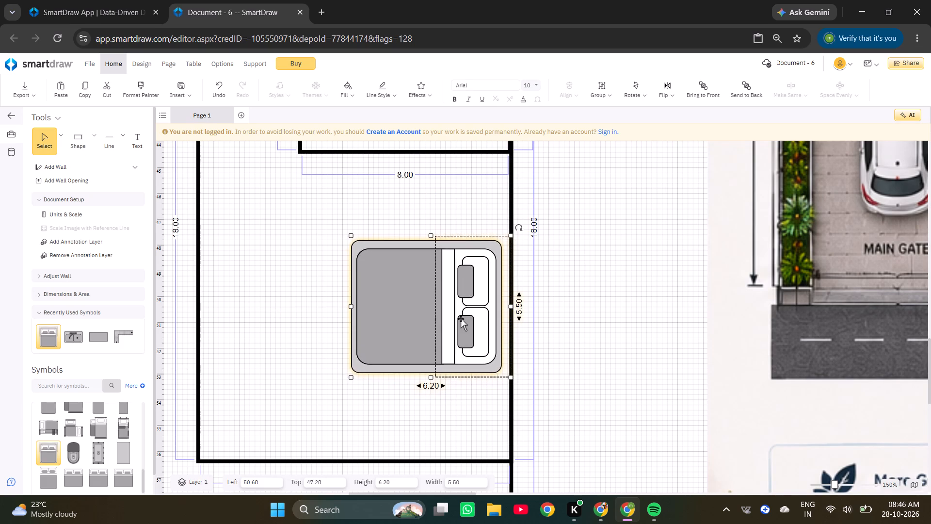
key(Up)
key(Up)
click(461, 319)
key(Down)
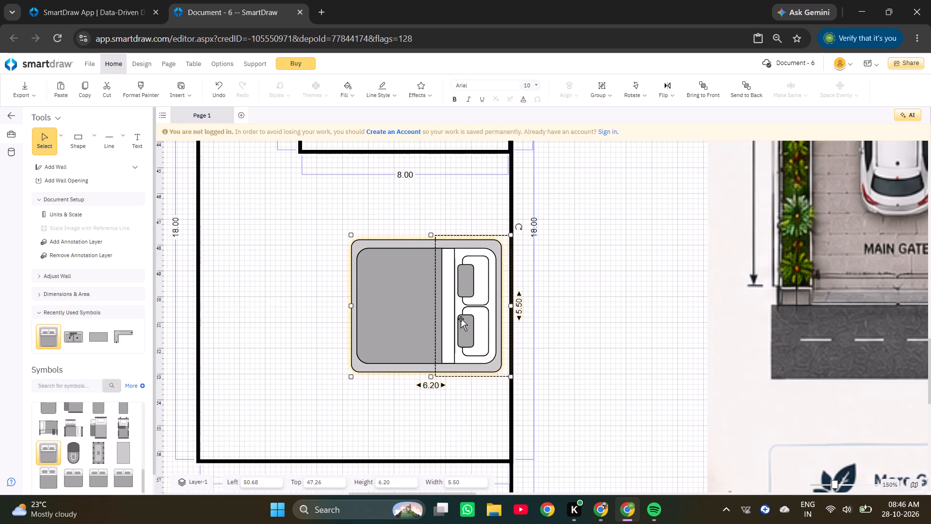
key(Down)
click(461, 319)
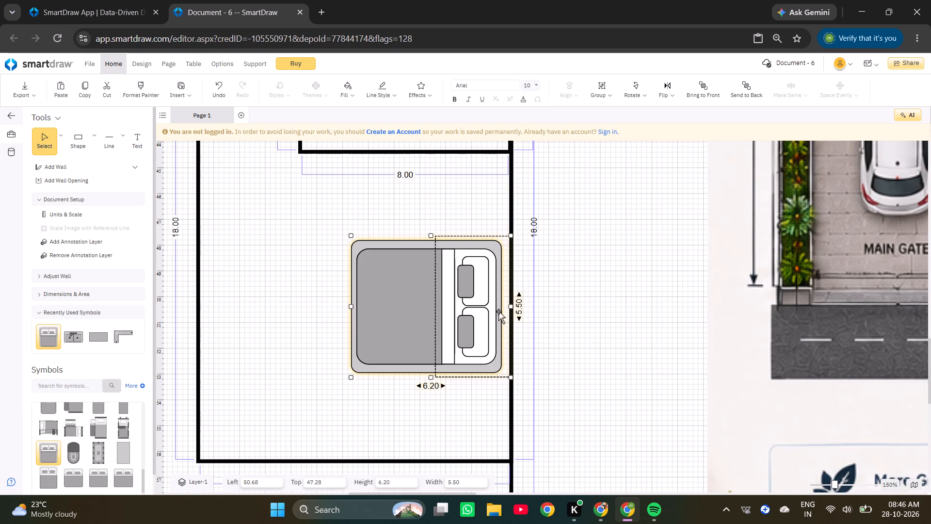
click(580, 300)
Search the symbol library for "sofa".
ctrl+scroll(506, 313, down, 6)
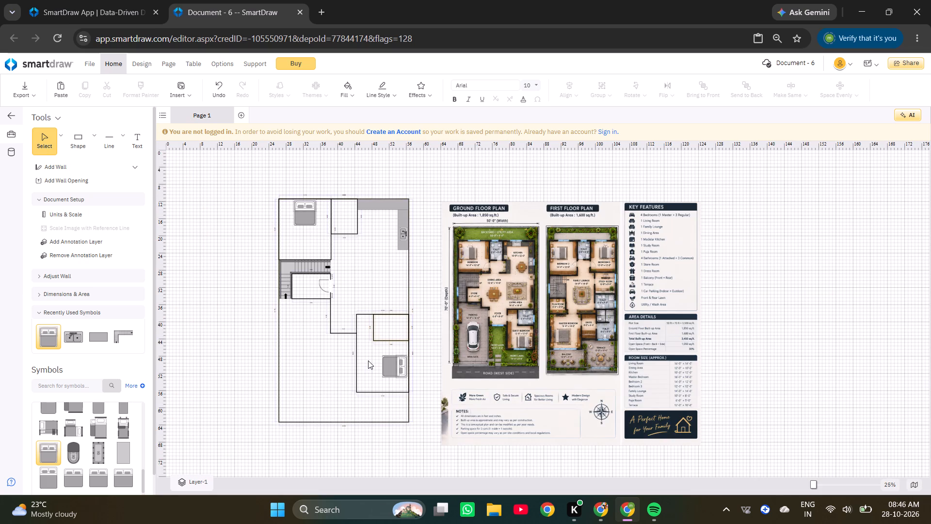
click(368, 360)
ctrl+scroll(298, 223, up, 3)
ctrl+scroll(298, 223, down, 2)
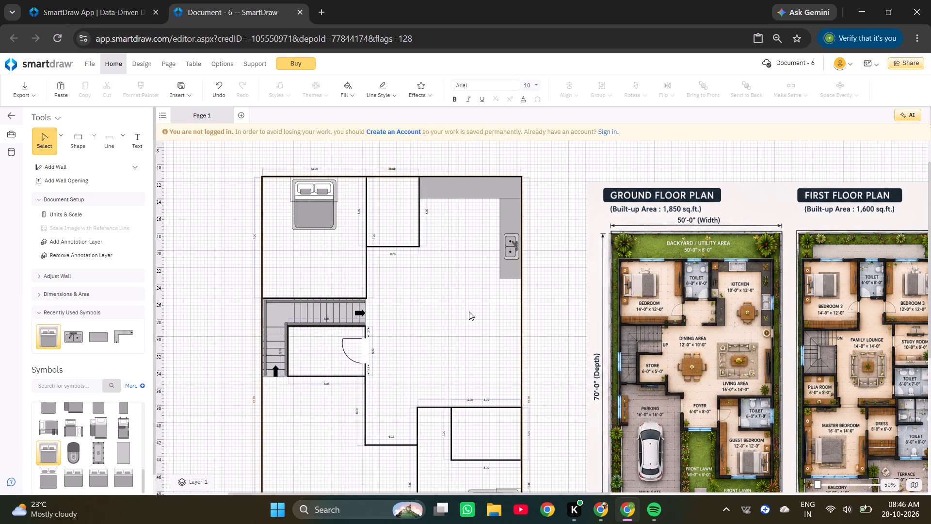
click(91, 388)
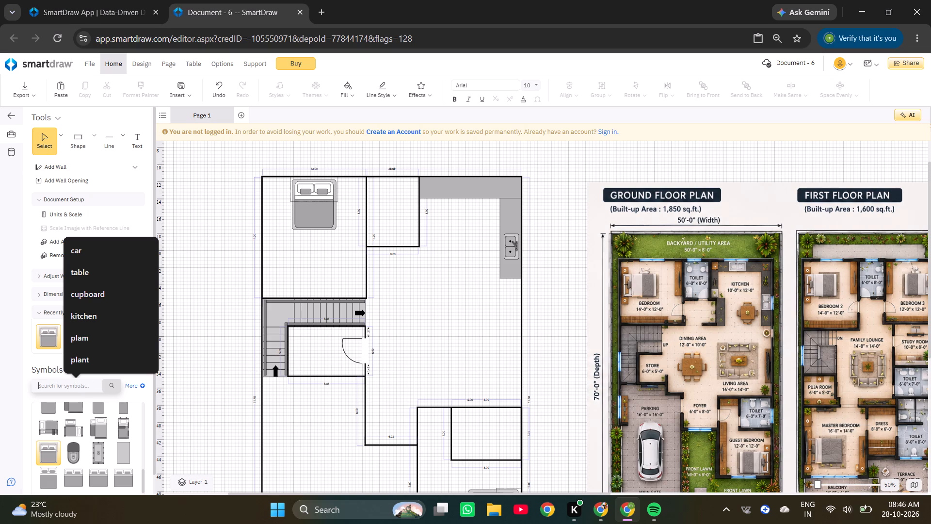
text(sofa)
key(Return)
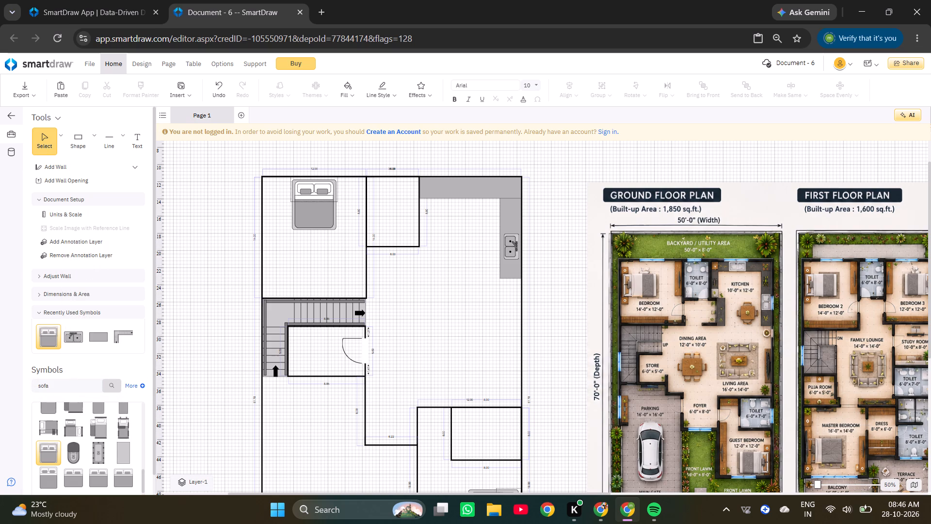
Examine the couch and sofa symbols for a long sofa that suits the living area.
scroll(95, 451, down, 2)
scroll(95, 450, up, 4)
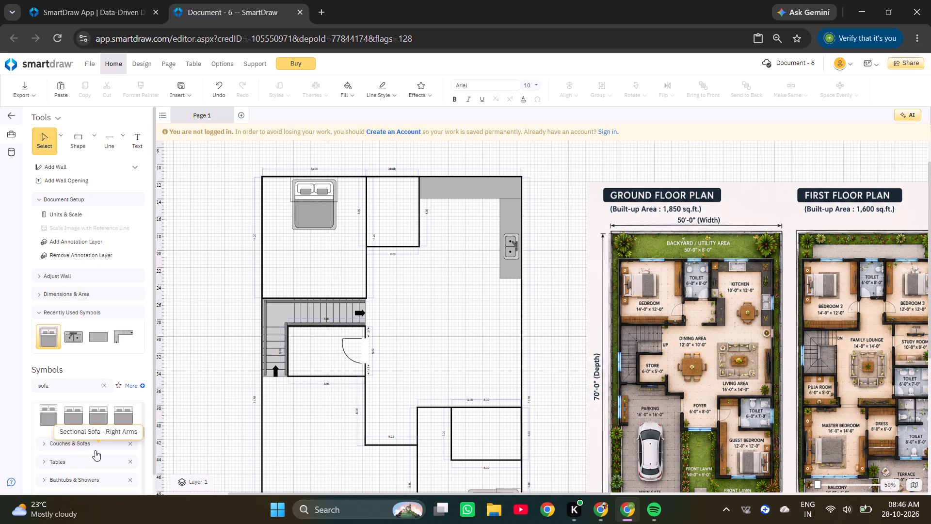
scroll(78, 428, up, 1)
scroll(79, 430, down, 4)
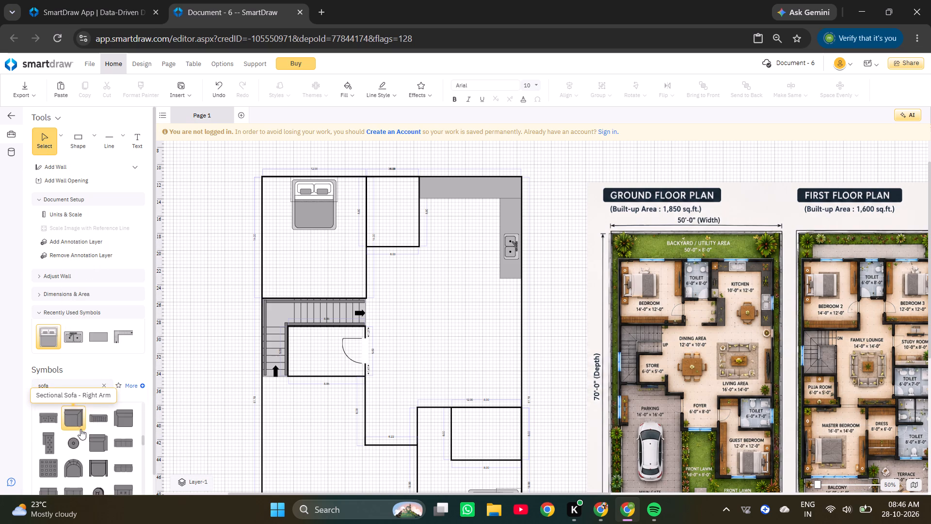
scroll(77, 449, up, 1)
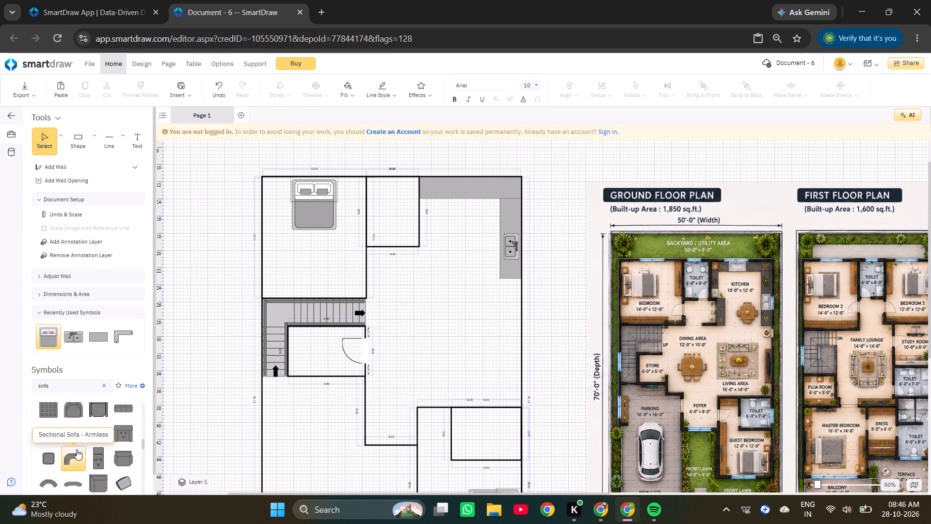
scroll(68, 465, up, 1)
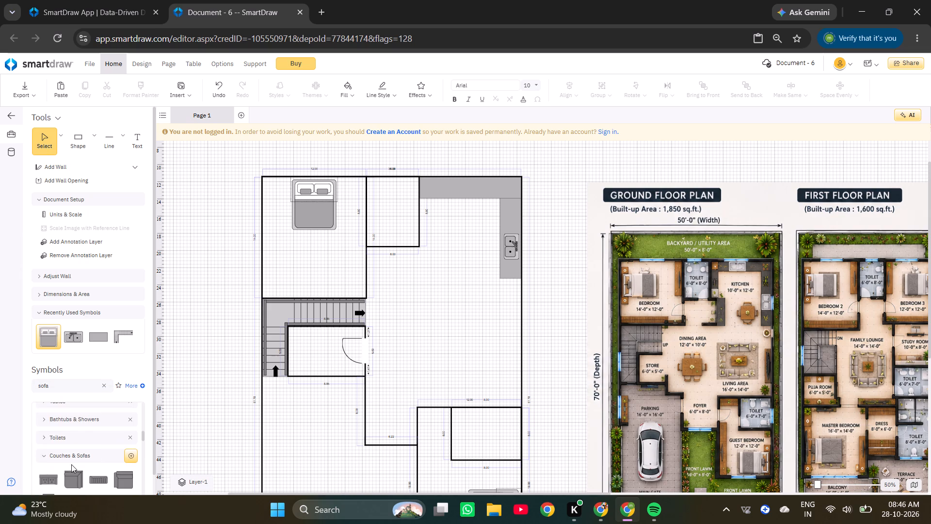
scroll(73, 464, down, 4)
scroll(80, 448, up, 1)
scroll(80, 448, down, 1)
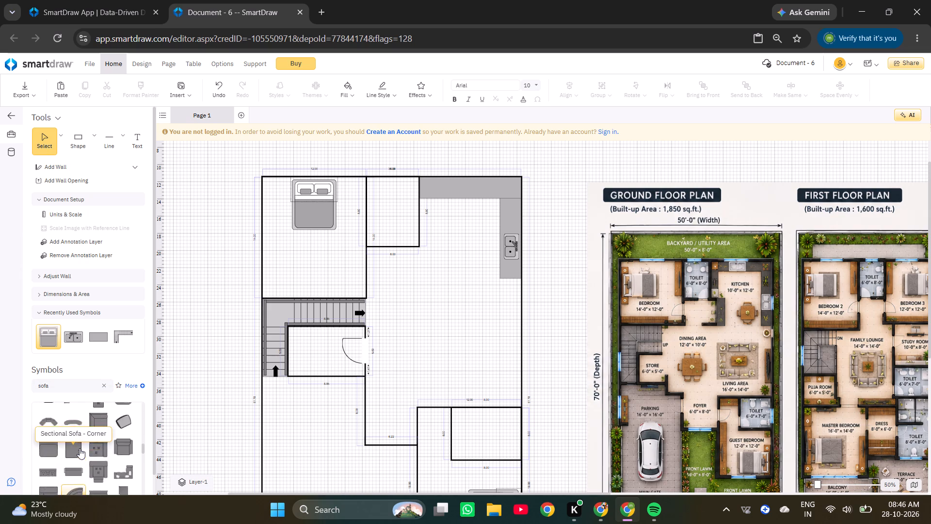
scroll(80, 448, down, 1)
scroll(81, 447, up, 1)
scroll(83, 452, down, 1)
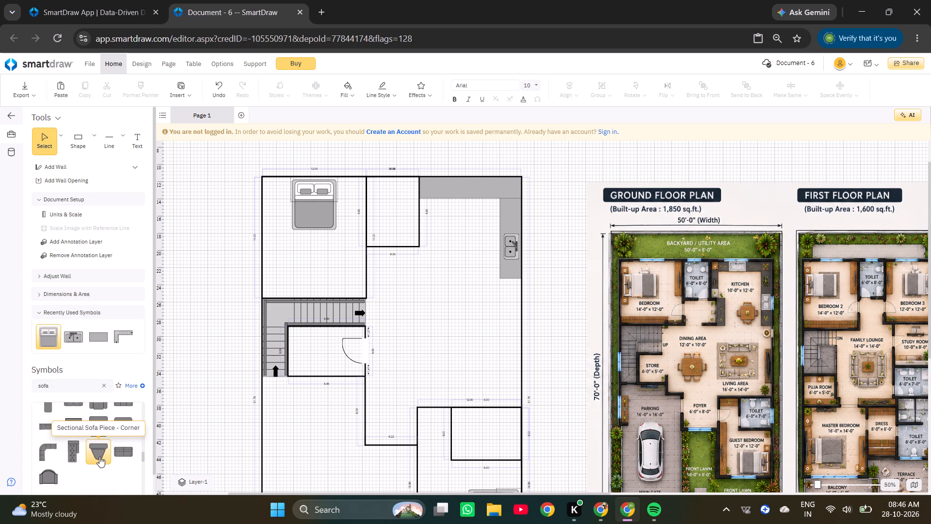
scroll(58, 451, up, 2)
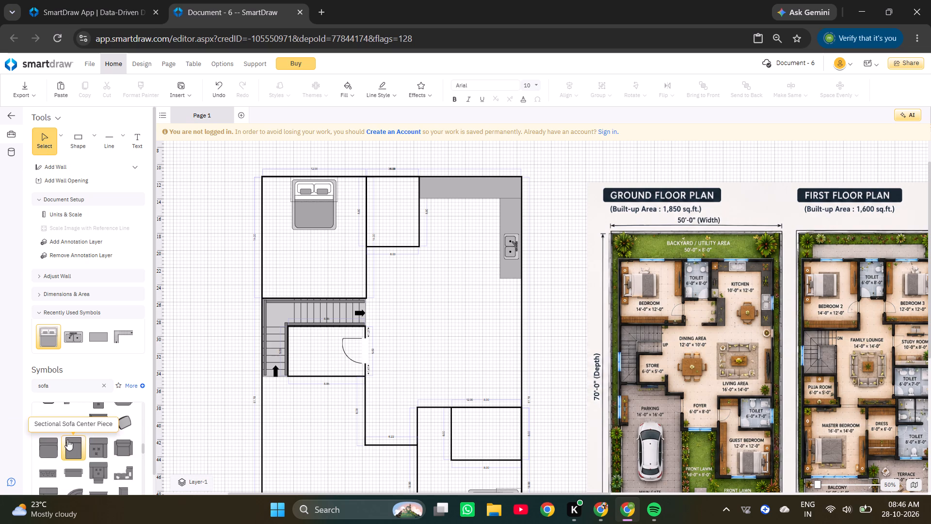
scroll(67, 440, up, 2)
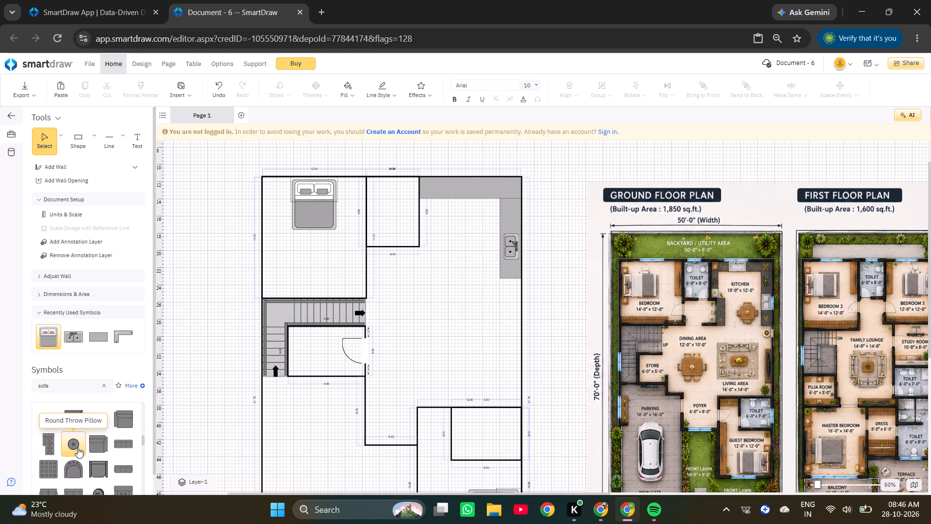
scroll(86, 425, up, 1)
scroll(86, 425, down, 1)
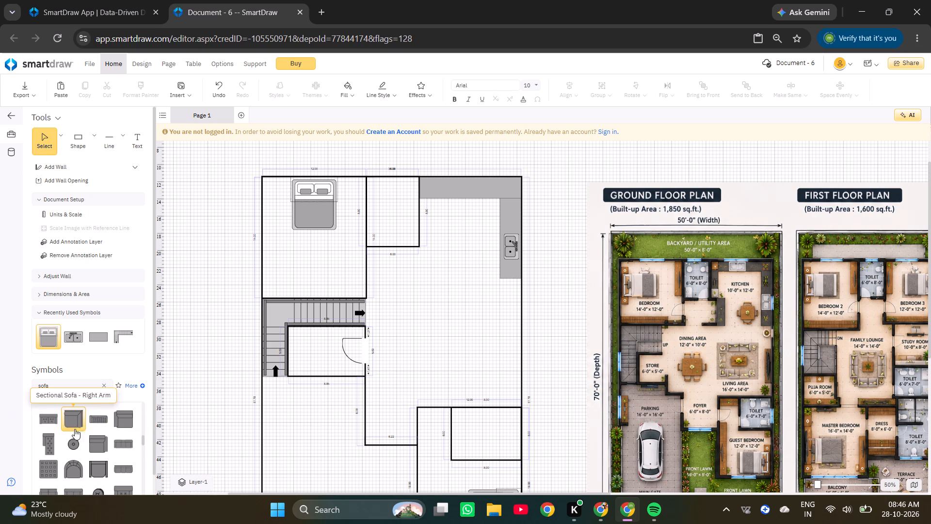
scroll(98, 437, down, 1)
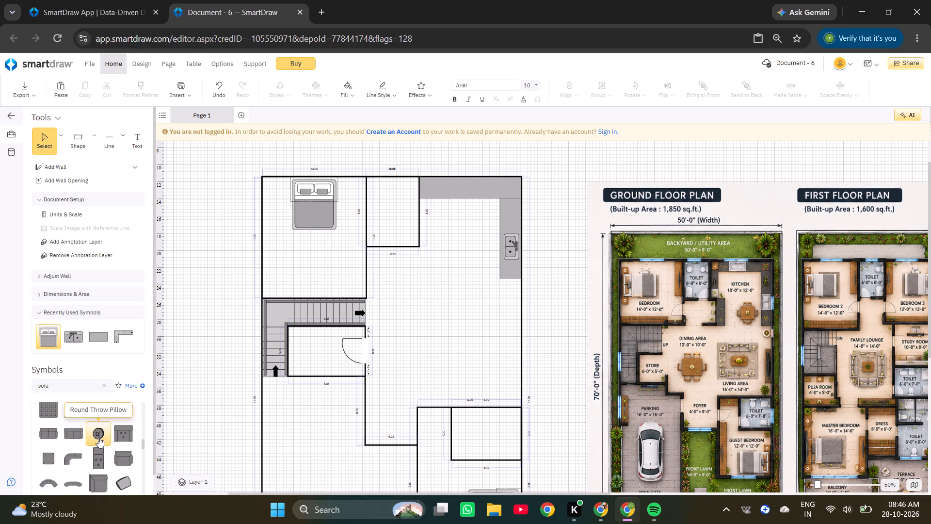
scroll(98, 437, down, 2)
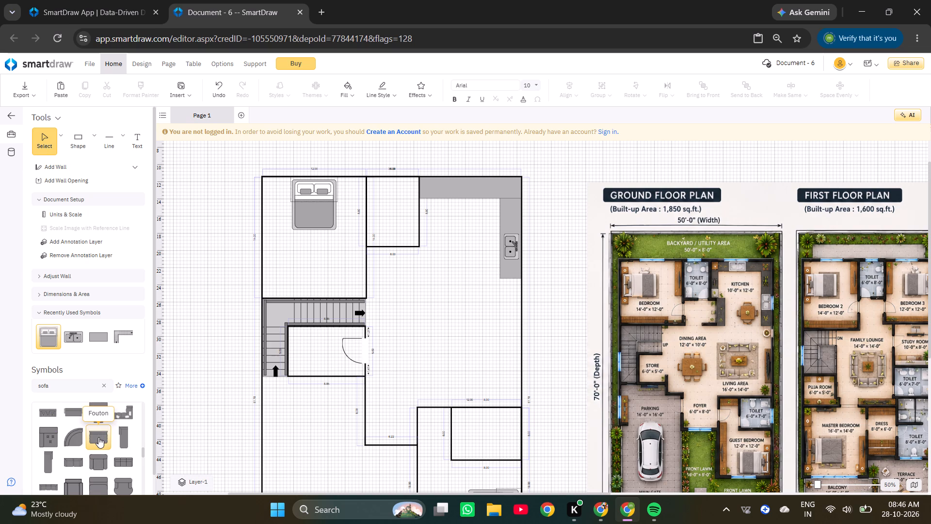
scroll(98, 437, down, 1)
scroll(117, 417, up, 1)
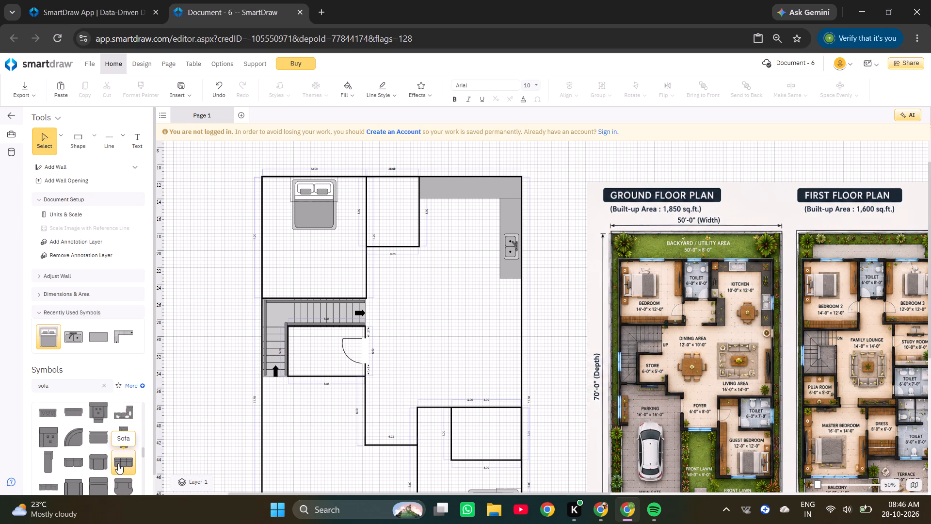
scroll(75, 475, down, 1)
scroll(46, 456, up, 2)
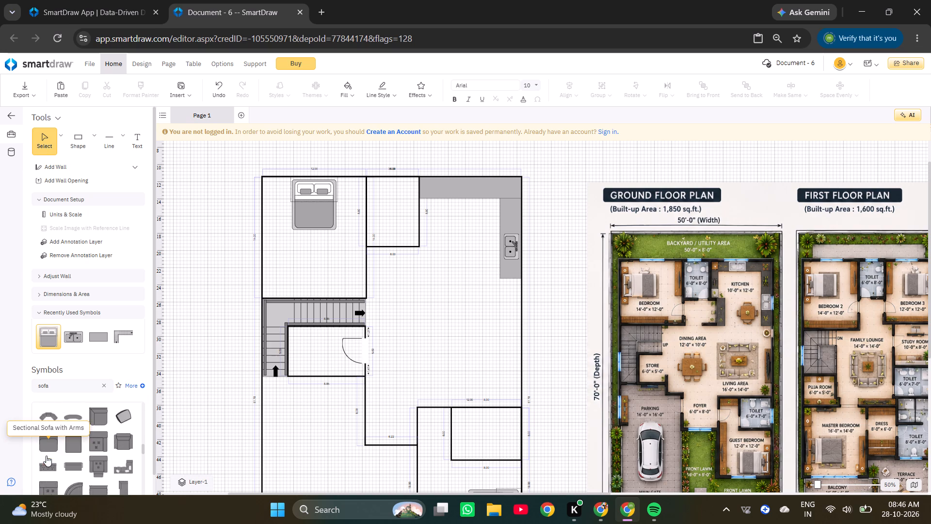
scroll(46, 456, up, 3)
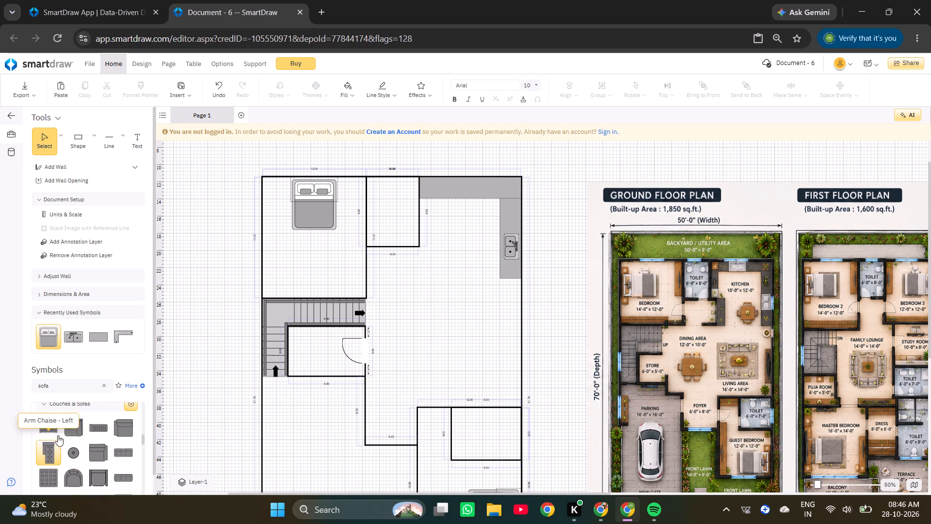
scroll(65, 445, down, 1)
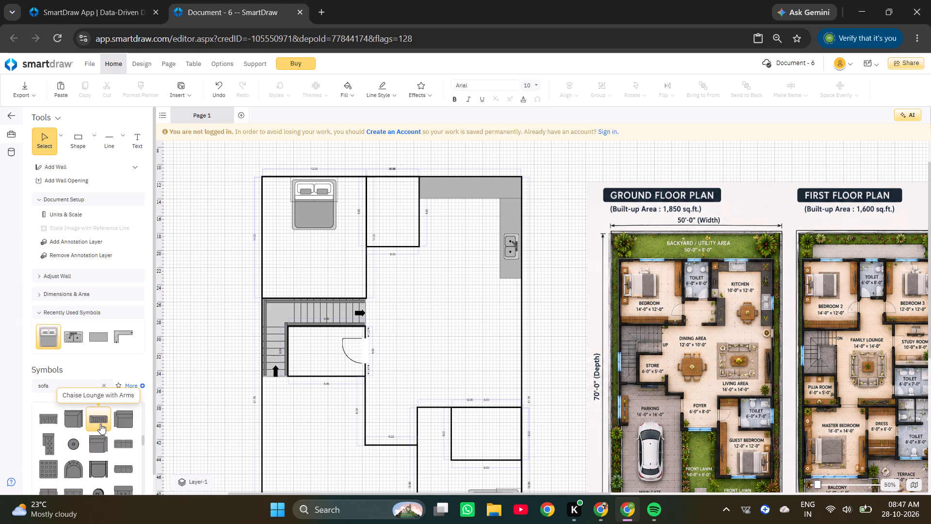
Add the Chaise Lounge with Arms to the open living area east of the stairs, at about left 46.47, top 27.89.
double_click(100, 424)
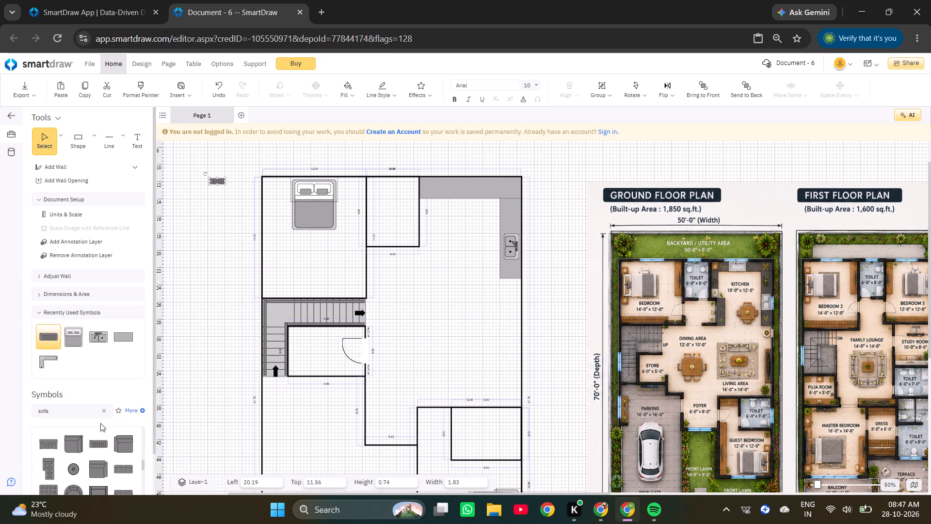
drag(215, 180, 440, 321)
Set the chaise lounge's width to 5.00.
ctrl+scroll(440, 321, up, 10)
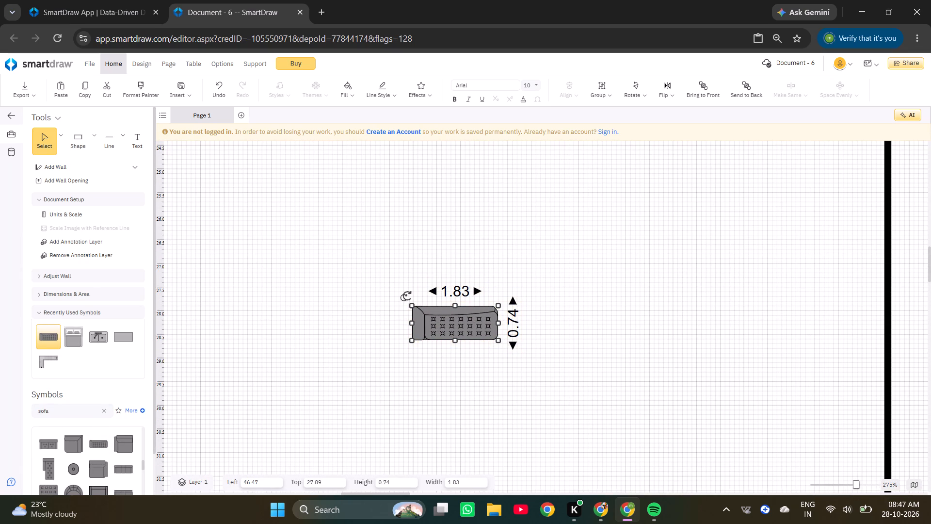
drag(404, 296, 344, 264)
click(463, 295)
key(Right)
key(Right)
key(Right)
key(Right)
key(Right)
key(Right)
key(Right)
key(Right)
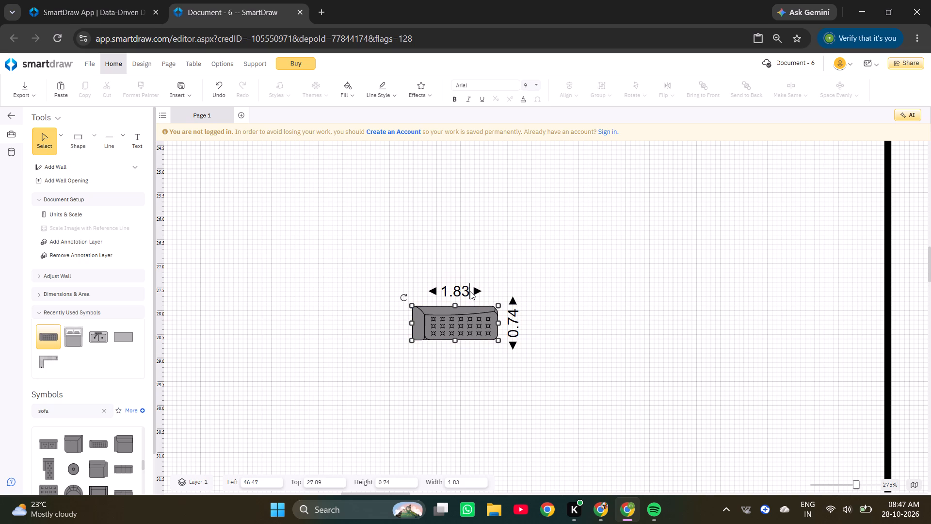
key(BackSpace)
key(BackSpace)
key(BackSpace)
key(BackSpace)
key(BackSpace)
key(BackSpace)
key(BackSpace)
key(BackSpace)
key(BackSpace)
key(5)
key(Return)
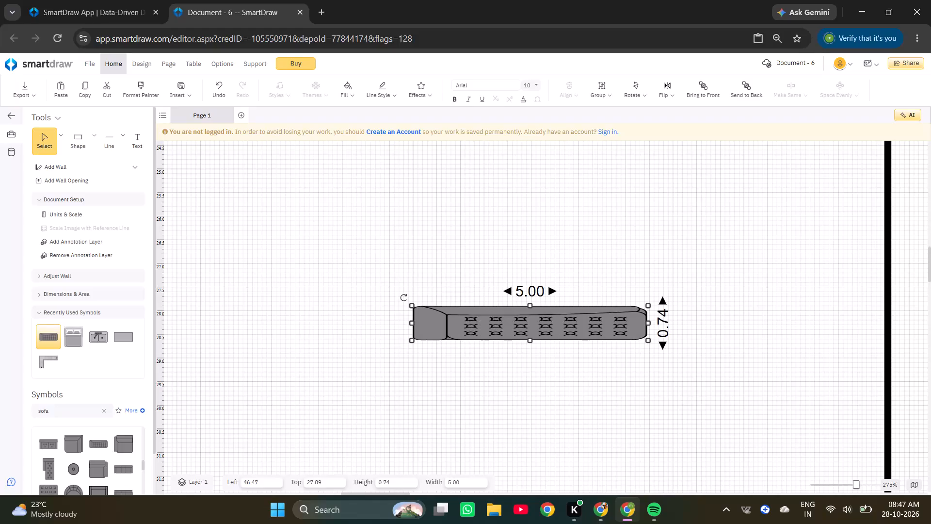
Set the chaise lounge's width to 6.00.
click(519, 289)
key(Right)
key(BackSpace)
key(6)
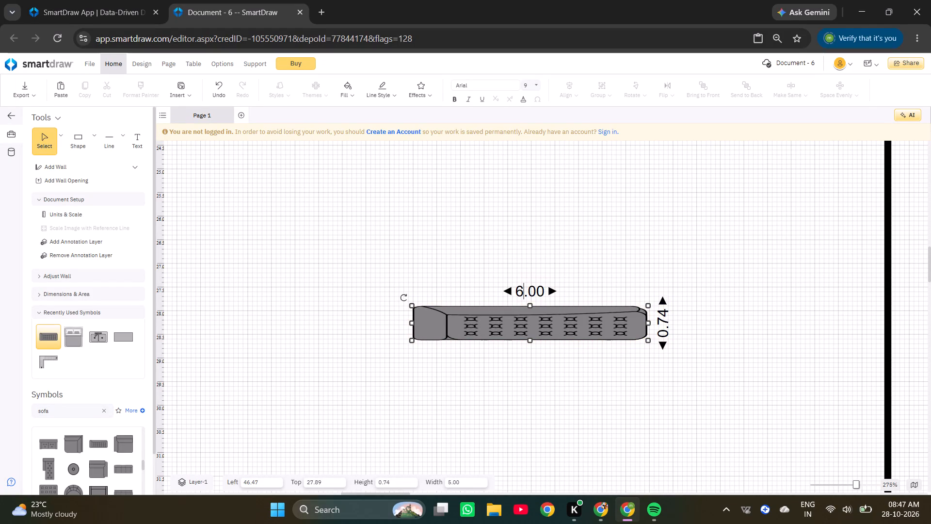
click(616, 399)
Set the chaise lounge's height to 2.50.
click(700, 320)
click(689, 321)
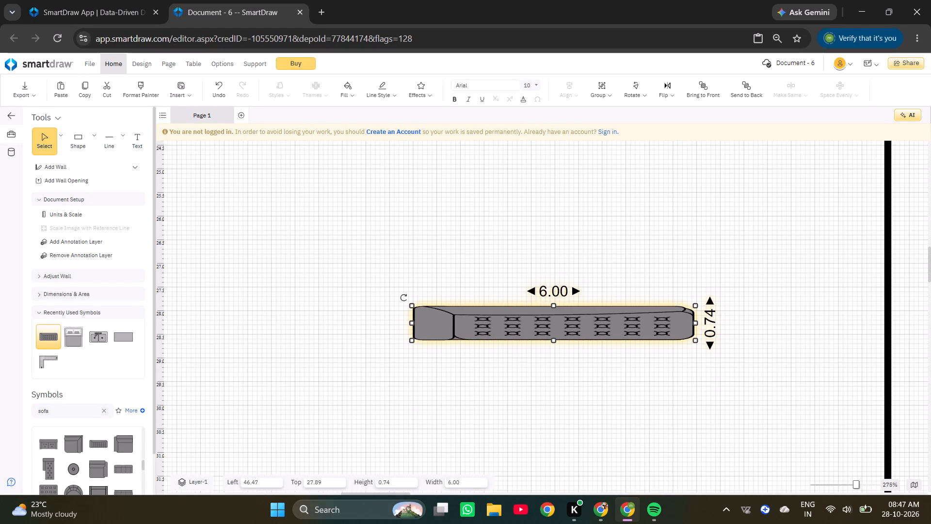
click(706, 319)
key(Right)
key(Right)
key(Right)
key(Right)
key(Right)
key(BackSpace)
key(BackSpace)
key(BackSpace)
key(BackSpace)
key(BackSpace)
key(BackSpace)
key(BackSpace)
key(BackSpace)
key(BackSpace)
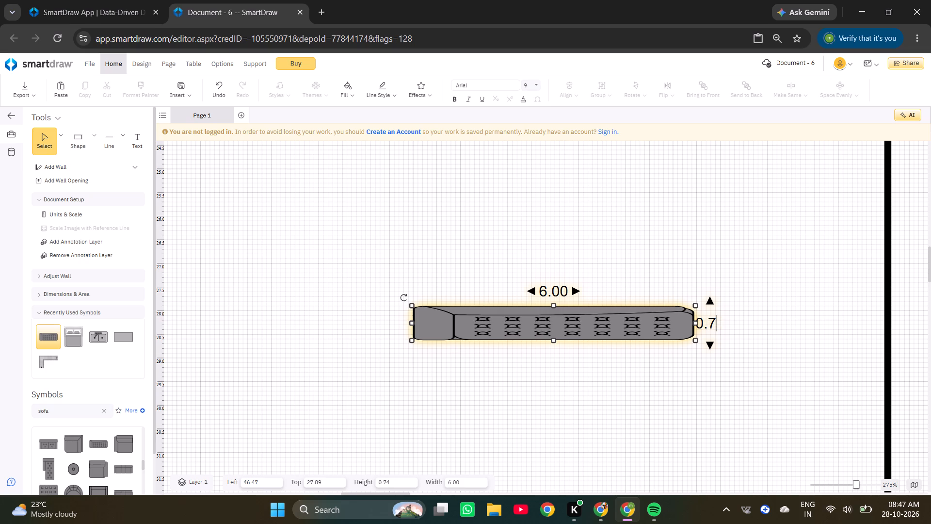
text(2.50)
key(Return)
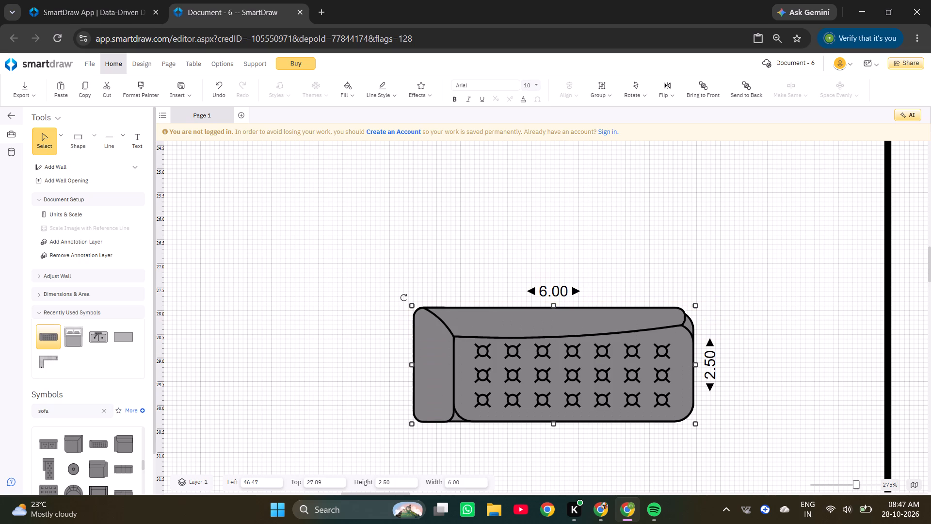
Rotate the chaise lounge 180° so its backrest faces the bottom of the plan.
ctrl+scroll(569, 356, down, 4)
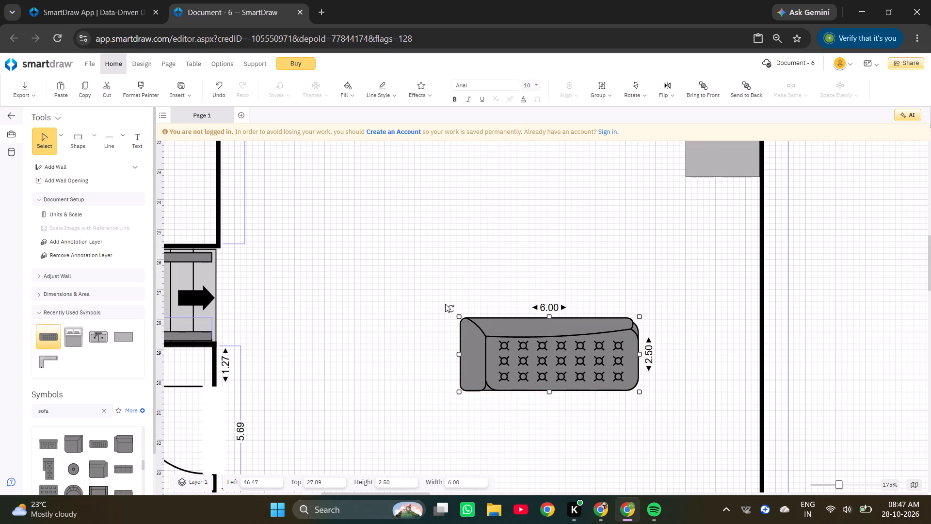
drag(449, 305, 728, 420)
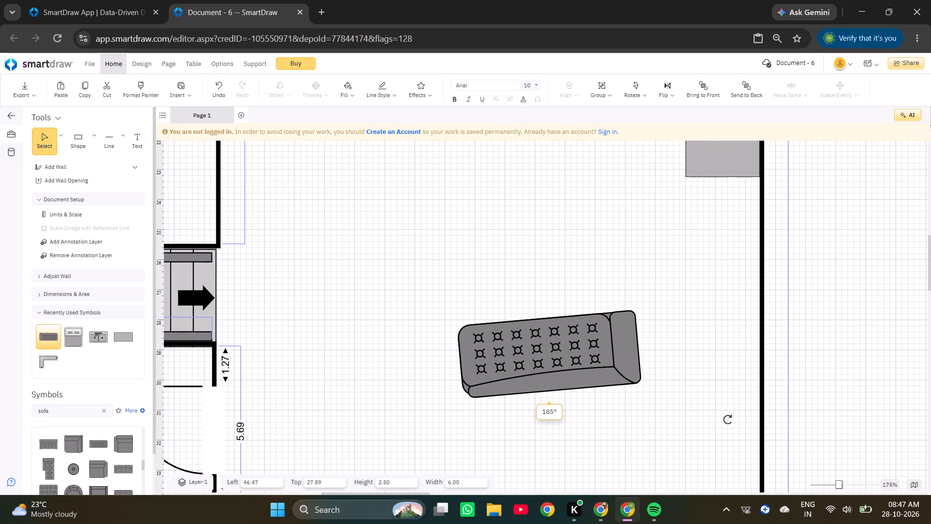
drag(728, 420, 728, 429)
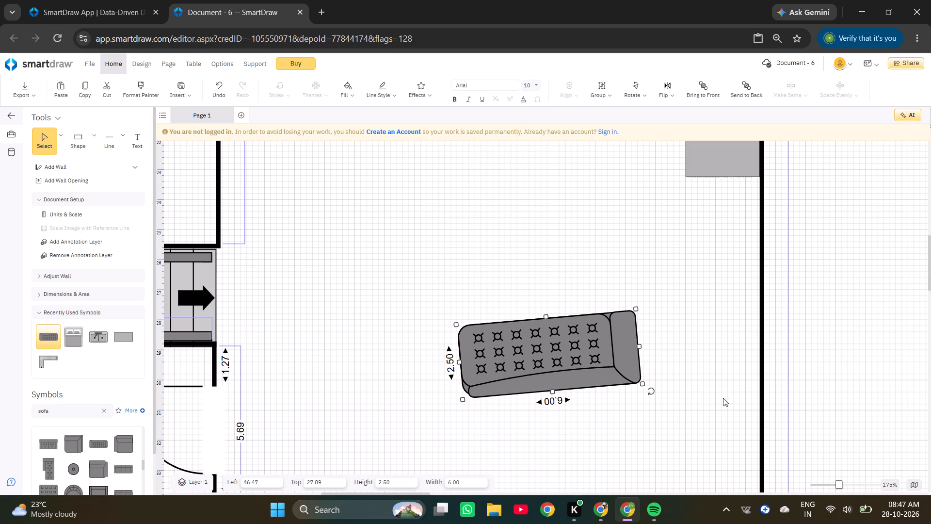
drag(650, 393, 650, 400)
Move the chaise lounge into the living area's lower-right corner above the guest toilet, at about left 50.47, top 35.64.
ctrl+scroll(621, 363, down, 3)
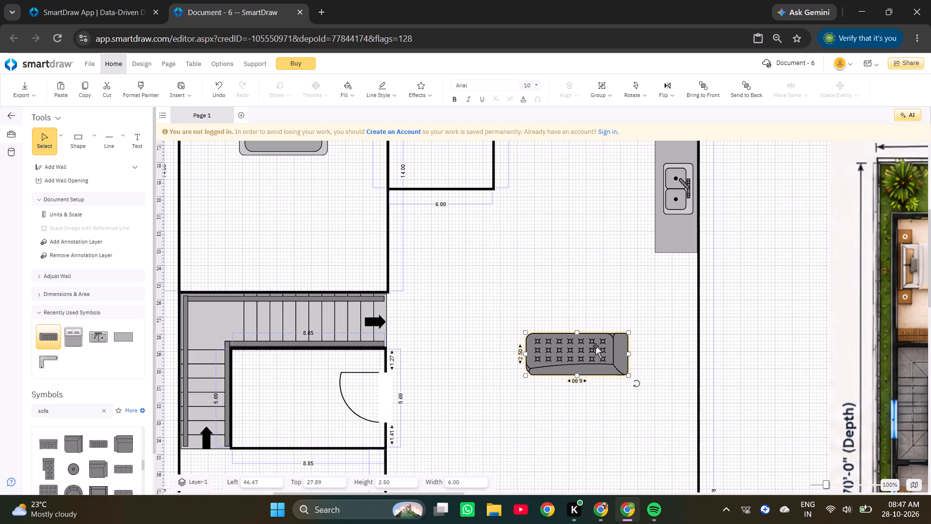
drag(595, 346, 617, 398)
scroll(626, 392, down, 3)
drag(597, 222, 616, 247)
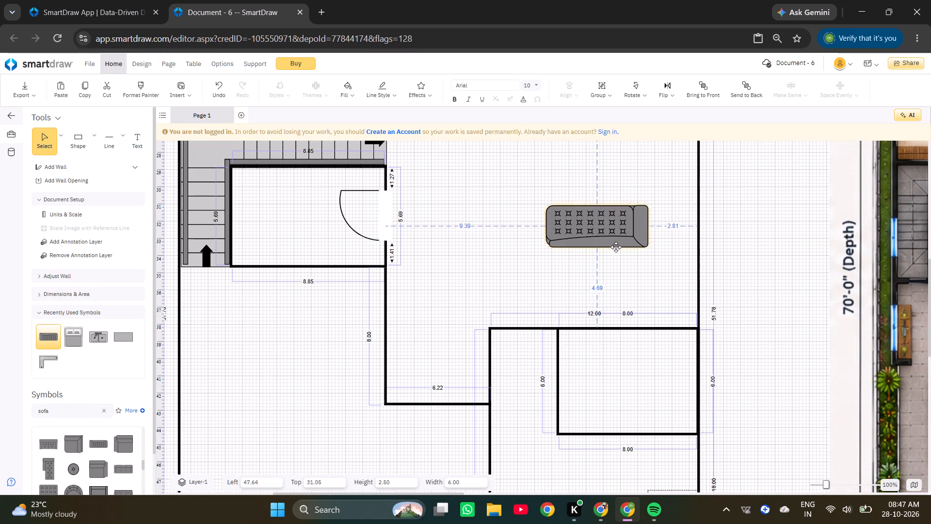
drag(616, 247, 645, 302)
ctrl+scroll(649, 302, up, 5)
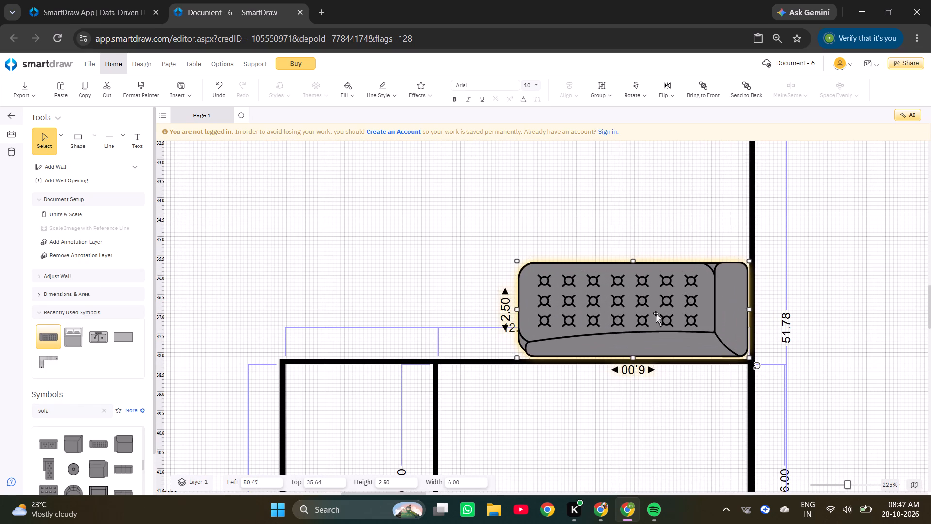
click(649, 324)
click(649, 324)
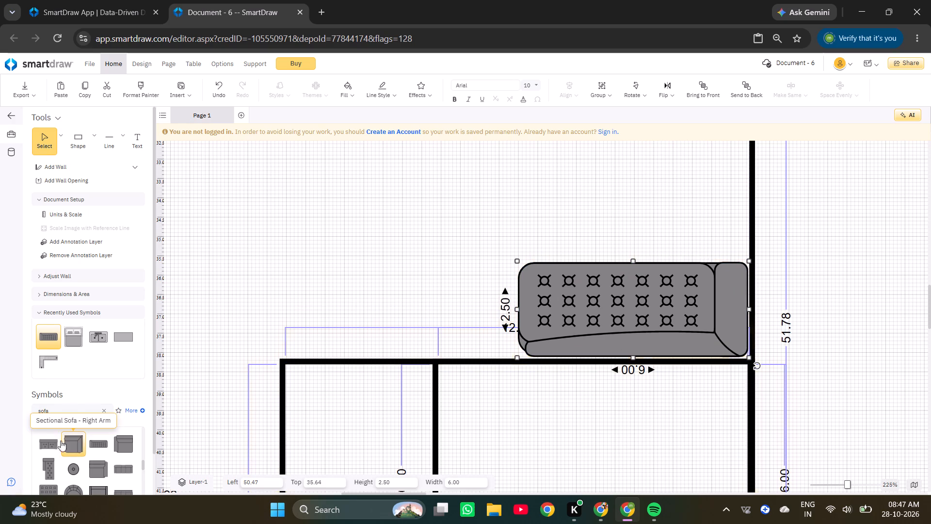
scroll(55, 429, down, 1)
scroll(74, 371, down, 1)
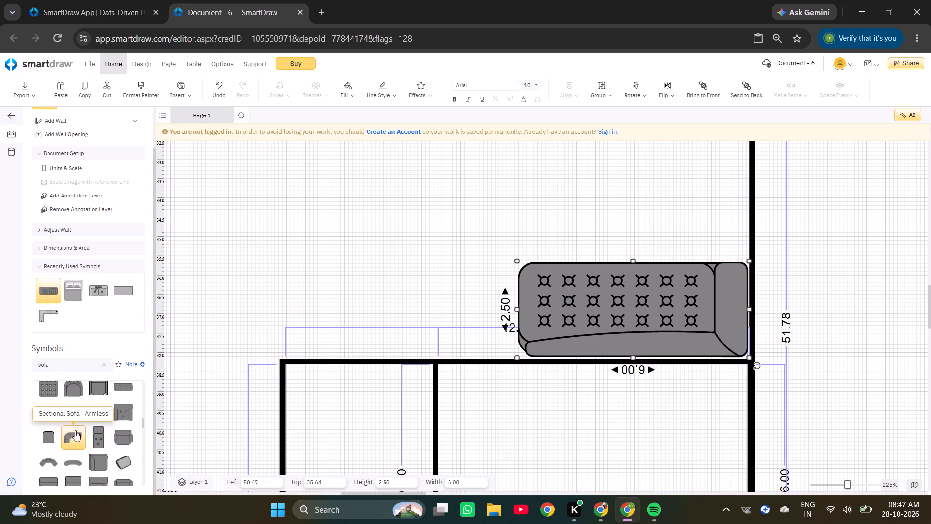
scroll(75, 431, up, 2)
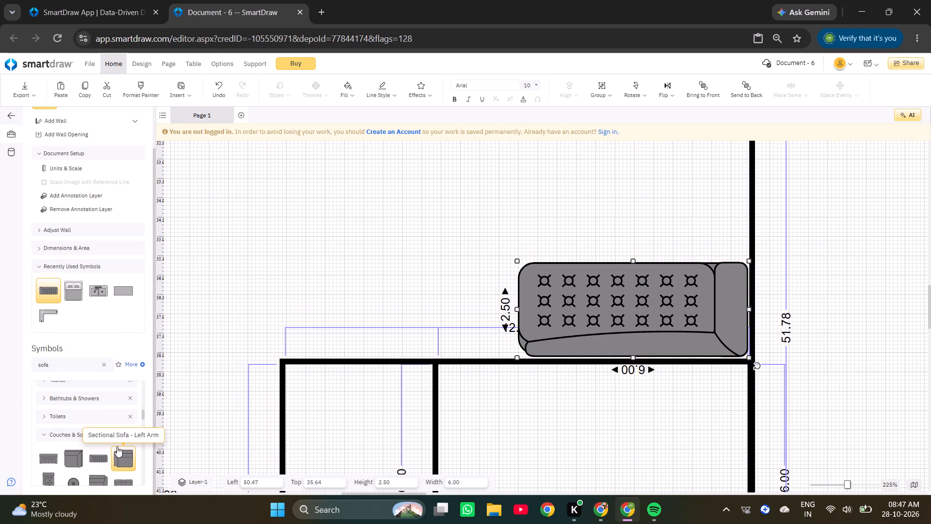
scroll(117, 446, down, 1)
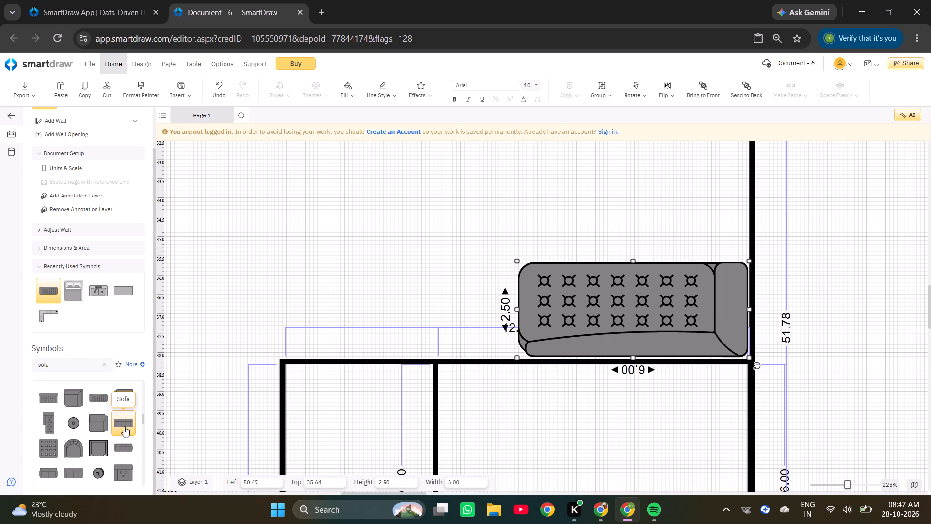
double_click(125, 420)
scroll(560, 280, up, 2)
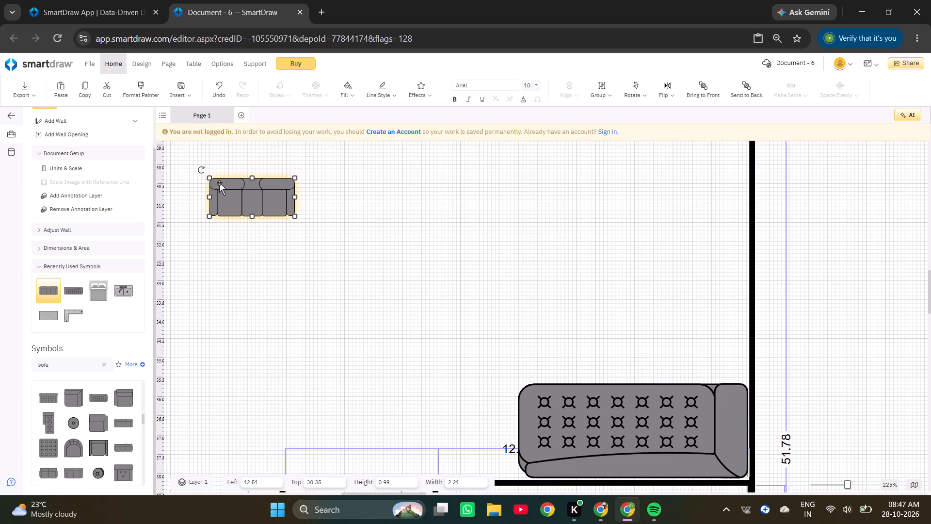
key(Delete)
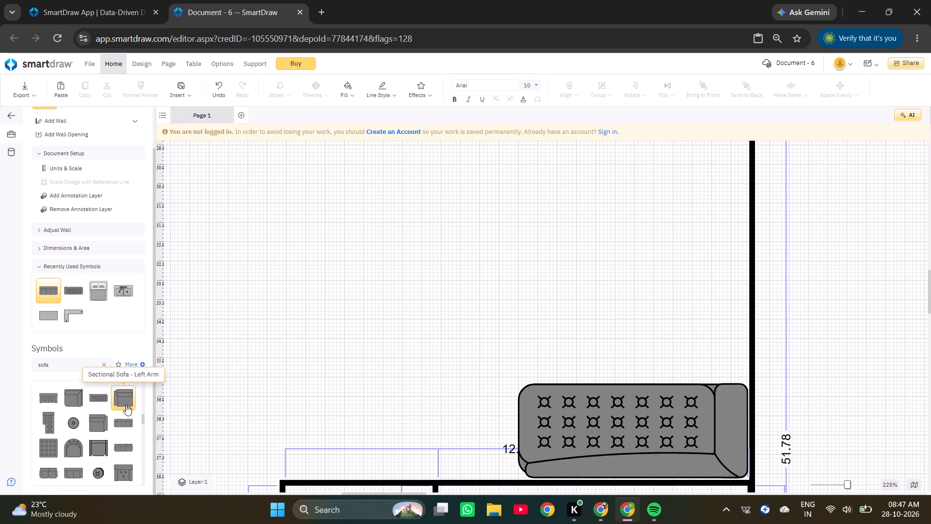
Insert the three-seat sofa with rounded arms from the sofa symbols onto the plan.
scroll(106, 442, down, 1)
scroll(107, 433, up, 1)
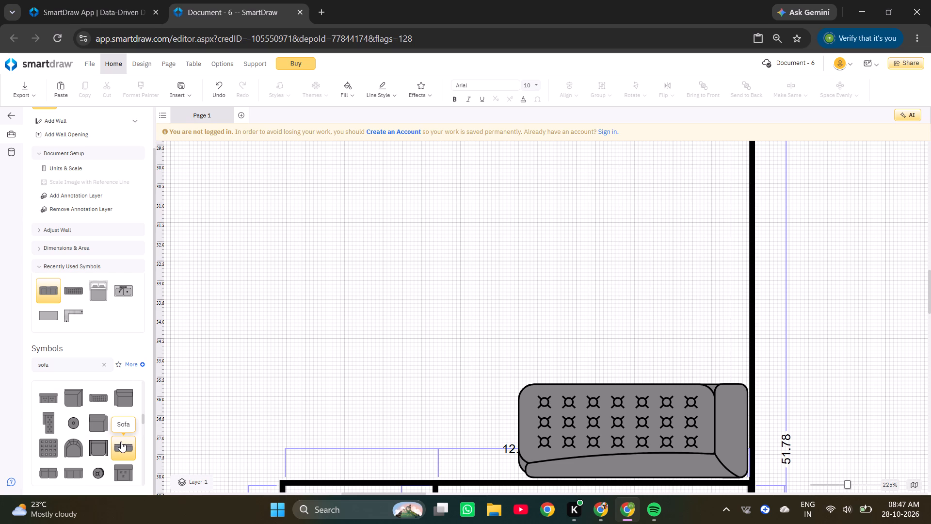
double_click(122, 442)
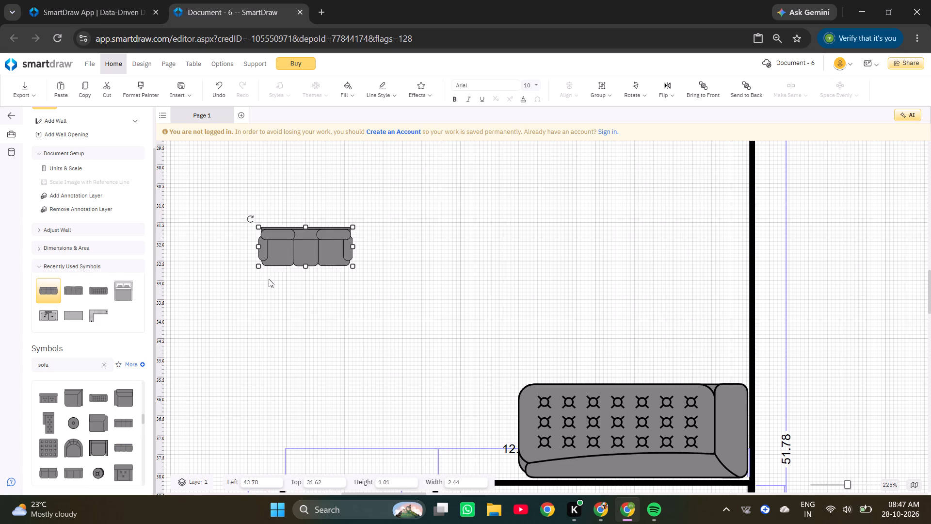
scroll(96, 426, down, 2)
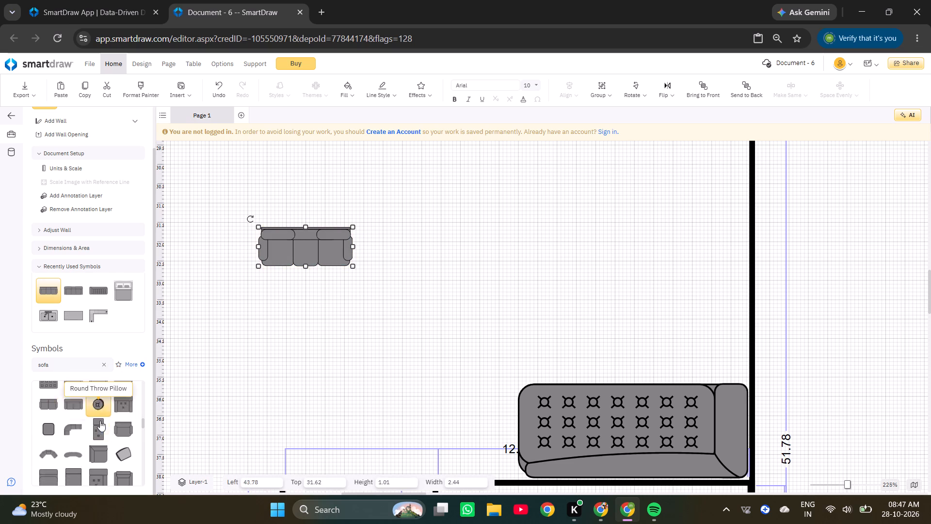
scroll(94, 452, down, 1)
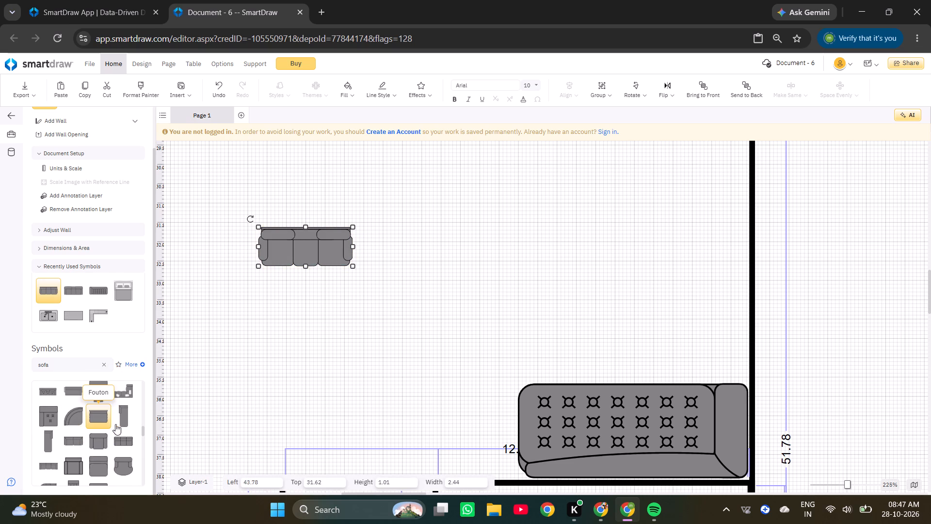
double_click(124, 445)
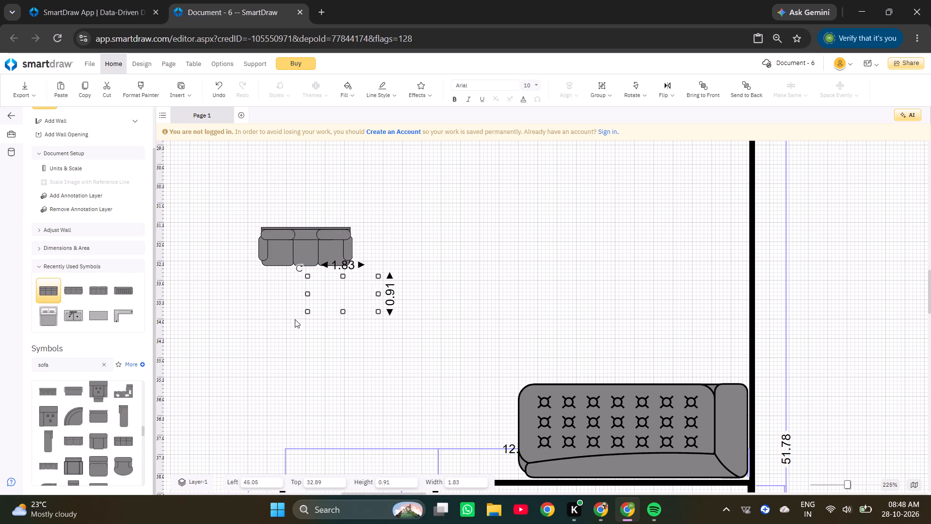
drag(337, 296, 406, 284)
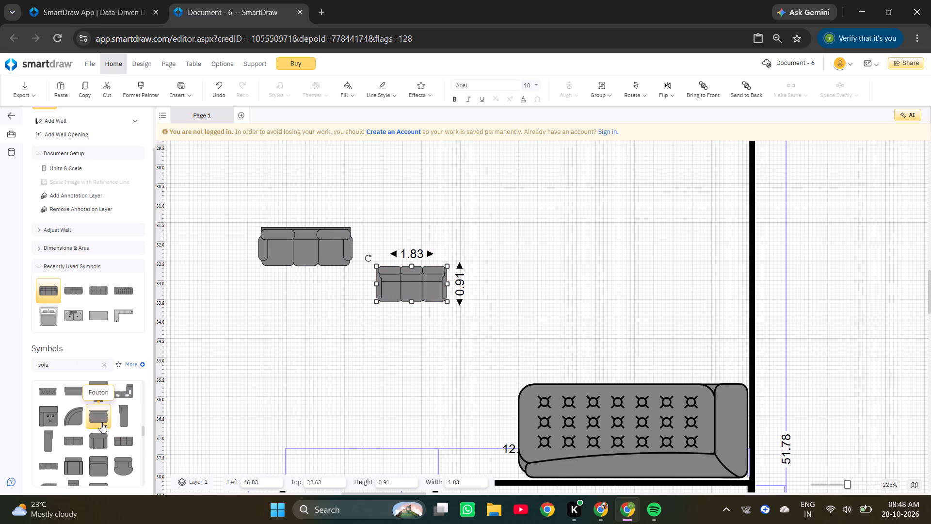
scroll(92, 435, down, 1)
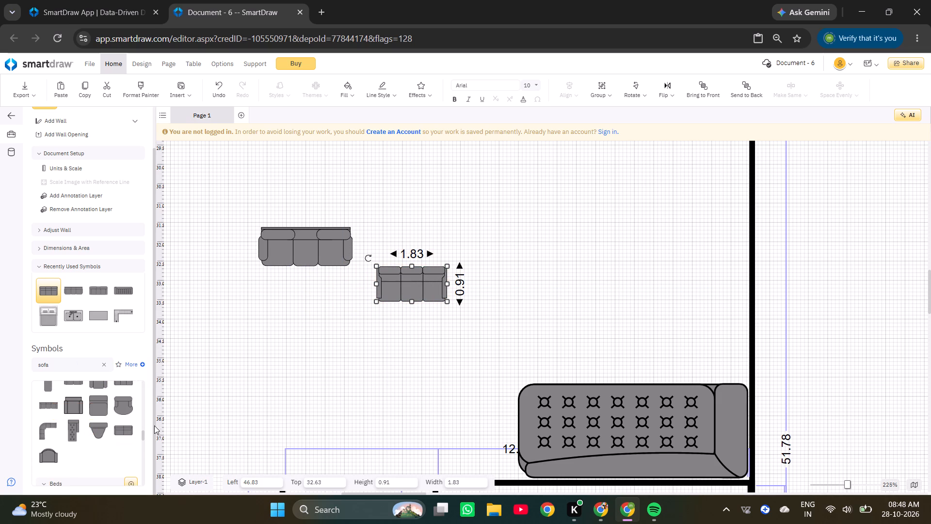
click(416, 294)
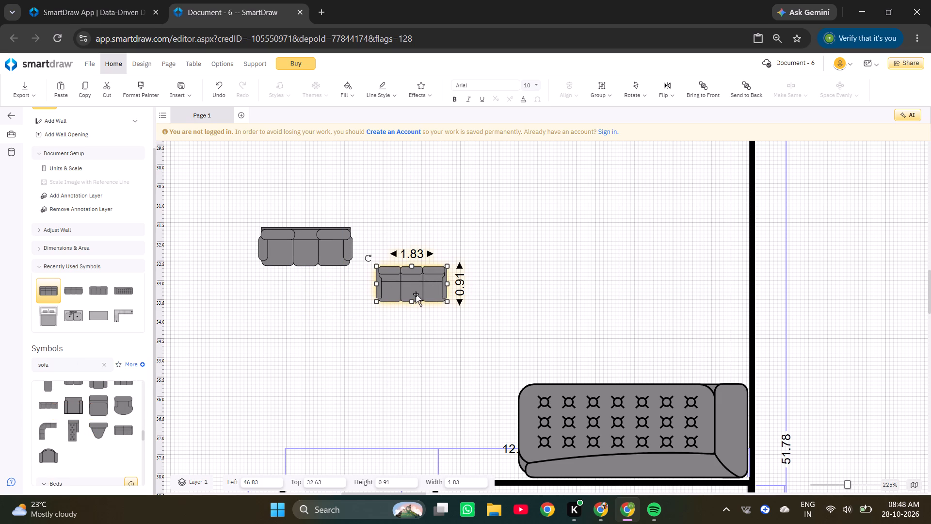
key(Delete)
Move the three-seat sofa above the chaise lounge and rotate it to 270° so its back faces the plan's right wall.
drag(270, 249, 566, 290)
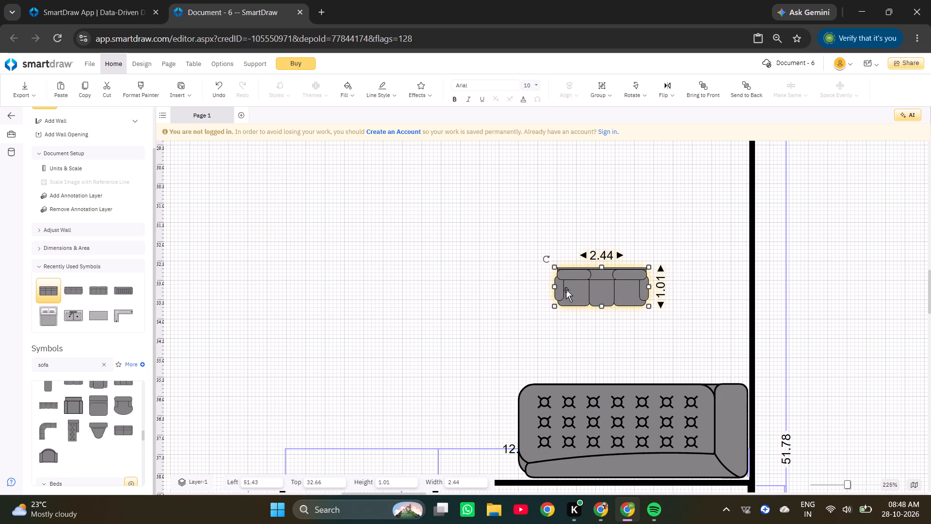
ctrl+scroll(566, 290, down, 3)
drag(552, 269, 622, 219)
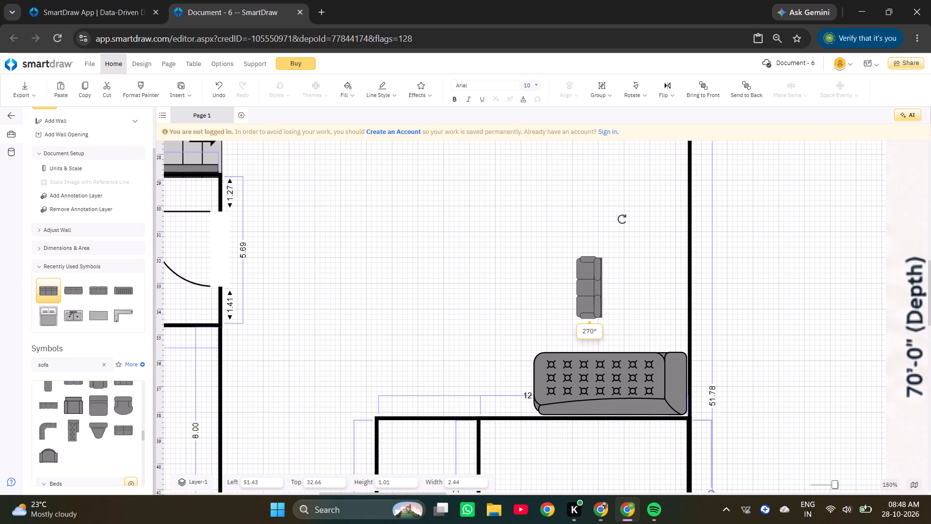
drag(622, 219, 625, 219)
Move the chaise lounge to the open living area at about left 44.48, top 29.20, and rotate it to 0°.
drag(591, 381, 526, 364)
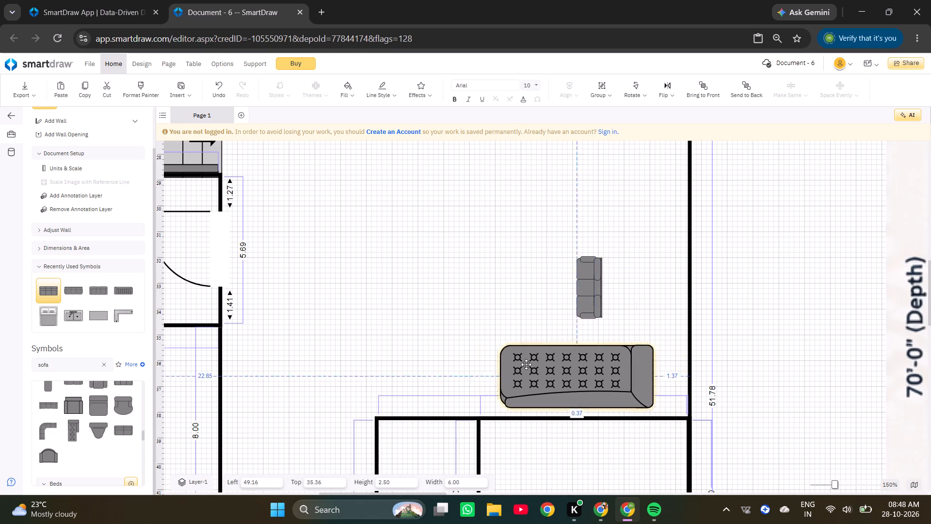
drag(526, 364, 437, 215)
drag(541, 257, 239, 142)
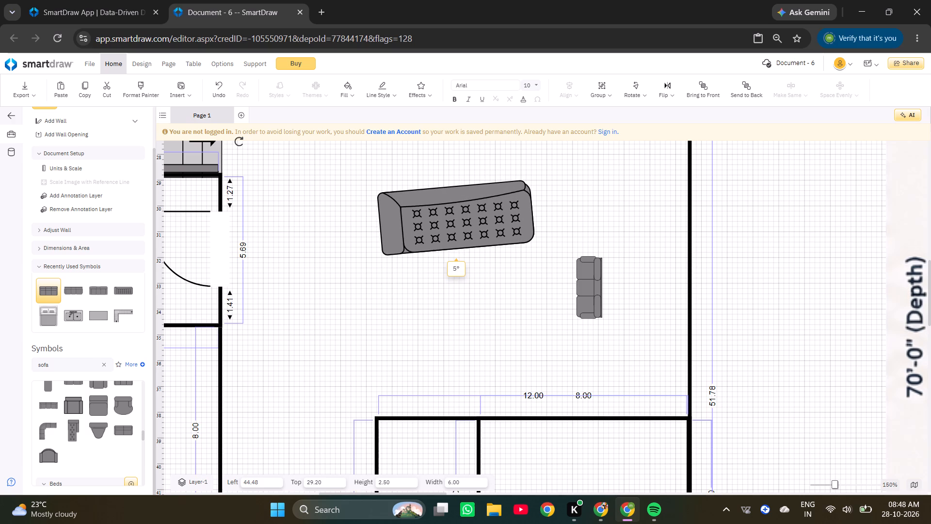
drag(239, 142, 230, 197)
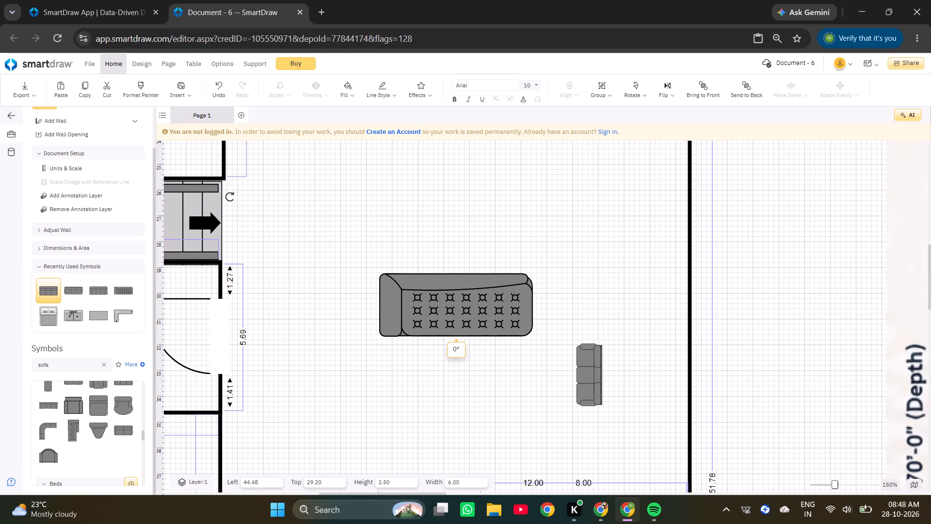
drag(230, 197, 230, 197)
Set the three-seat sofa's length to 7.00.
ctrl+scroll(530, 339, down, 2)
drag(582, 371, 577, 366)
click(573, 361)
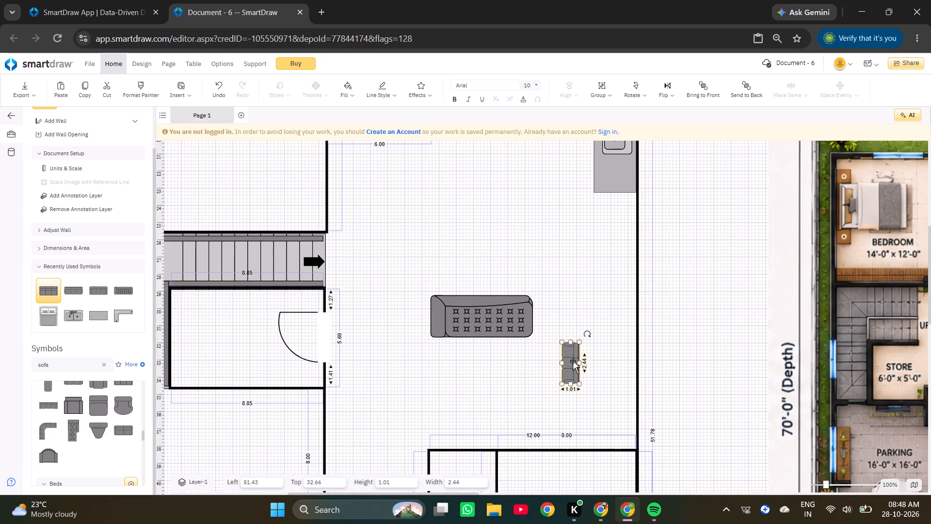
ctrl+scroll(580, 361, up, 7)
click(585, 367)
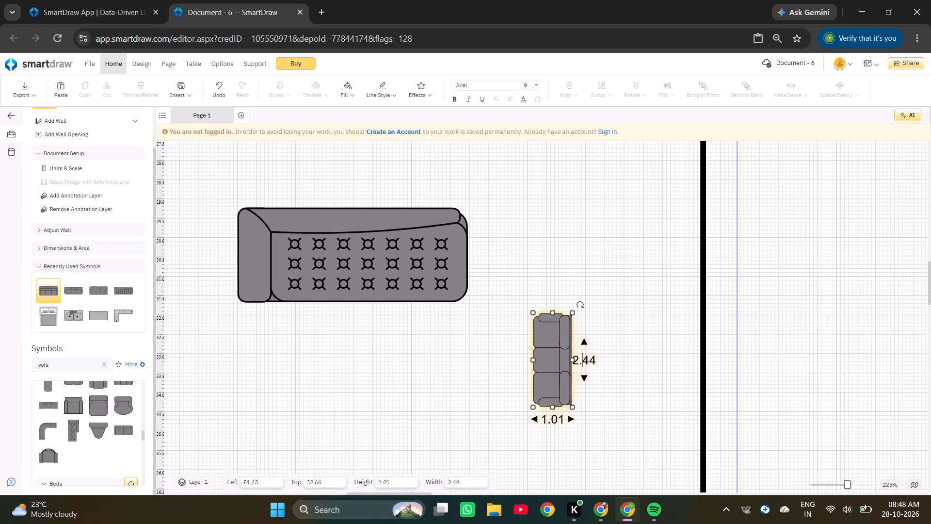
click(576, 360)
key(Right)
key(Right)
key(Right)
key(Right)
key(Right)
key(Right)
key(Right)
key(Right)
key(Right)
key(Right)
key(Right)
key(BackSpace)
key(BackSpace)
key(BackSpace)
key(BackSpace)
key(BackSpace)
key(BackSpace)
key(BackSpace)
key(BackSpace)
key(BackSpace)
key(BackSpace)
key(BackSpace)
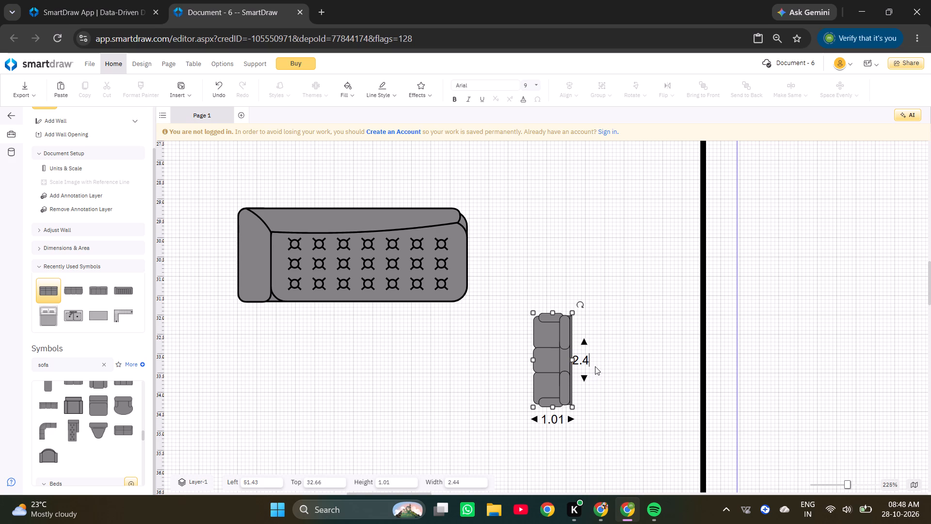
key(7)
key(Return)
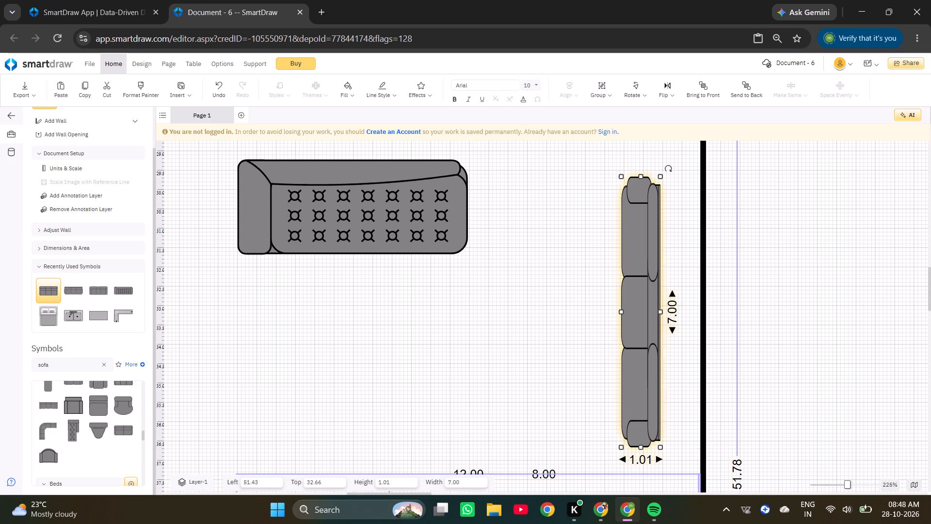
Set the three-seat sofa's depth to 2.50.
click(635, 459)
key(Right)
key(Right)
key(Right)
key(Right)
key(Right)
key(Right)
key(Right)
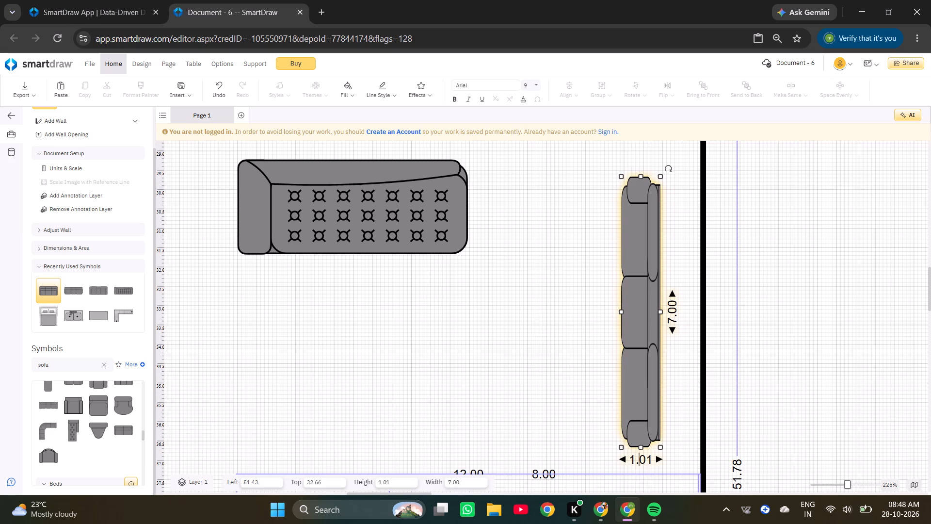
key(BackSpace)
key(BackSpace)
key(BackSpace)
key(BackSpace)
key(BackSpace)
key(BackSpace)
key(BackSpace)
key(BackSpace)
text(2.50)
key(Return)
Move the three-seat sofa against the living area's right wall, at about left 51.72, top 30.95.
ctrl+scroll(653, 466, down, 1)
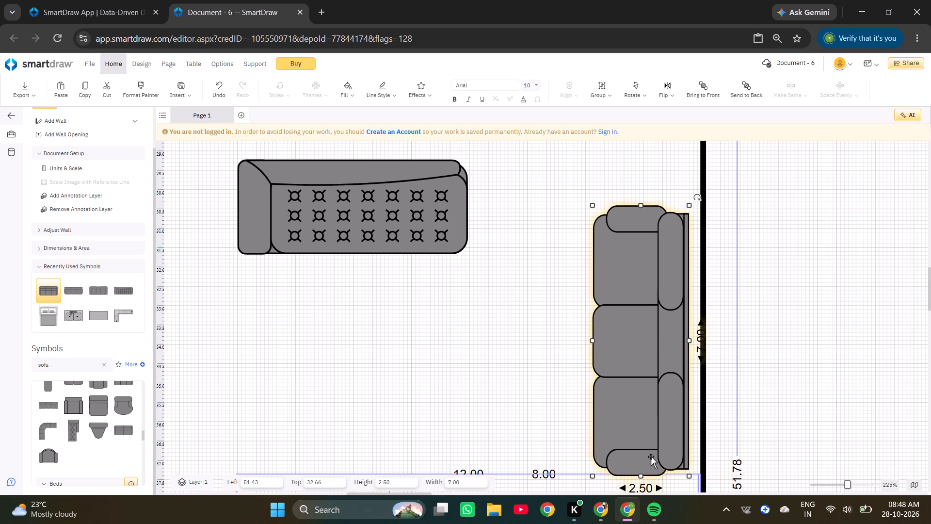
ctrl+scroll(651, 457, down, 1)
scroll(642, 371, down, 2)
drag(641, 313, 646, 329)
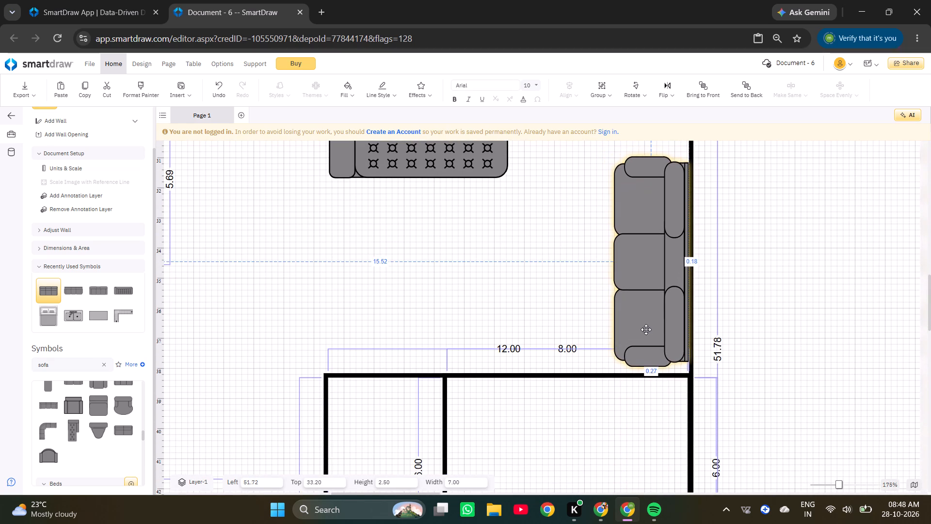
drag(646, 329, 649, 262)
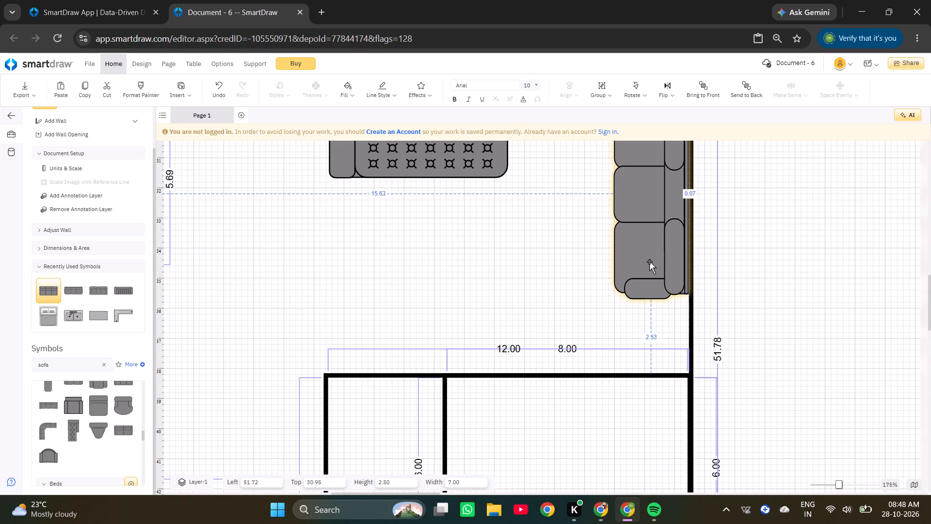
Move the chaise lounge above the three-seat sofa, just below the kitchen counter, at about left 49.71, top 23.44.
scroll(648, 270, up, 2)
drag(445, 338, 533, 239)
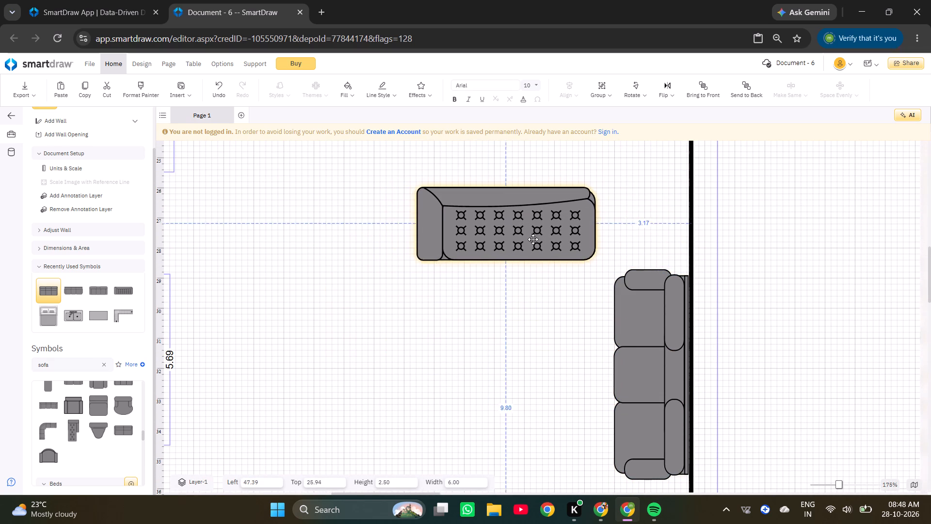
drag(533, 239, 533, 239)
ctrl+scroll(542, 255, down, 4)
drag(525, 239, 530, 239)
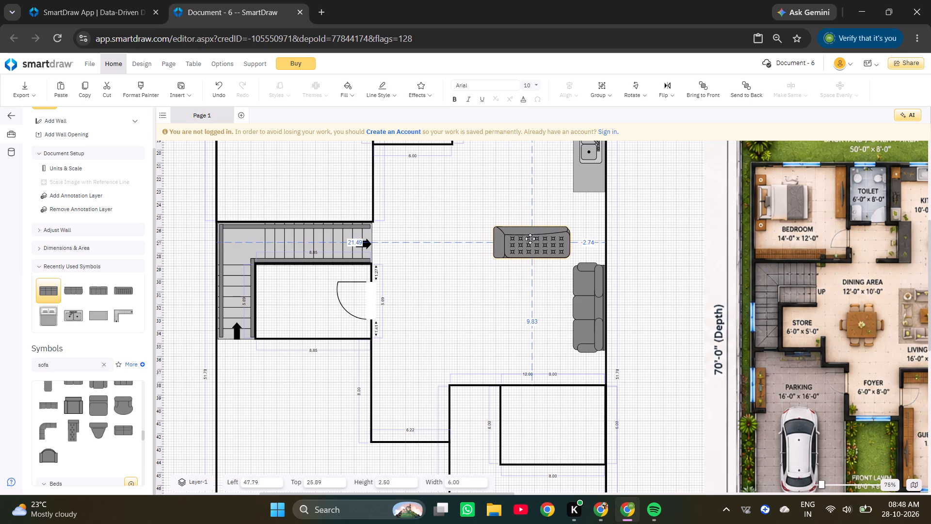
drag(530, 239, 526, 260)
click(526, 261)
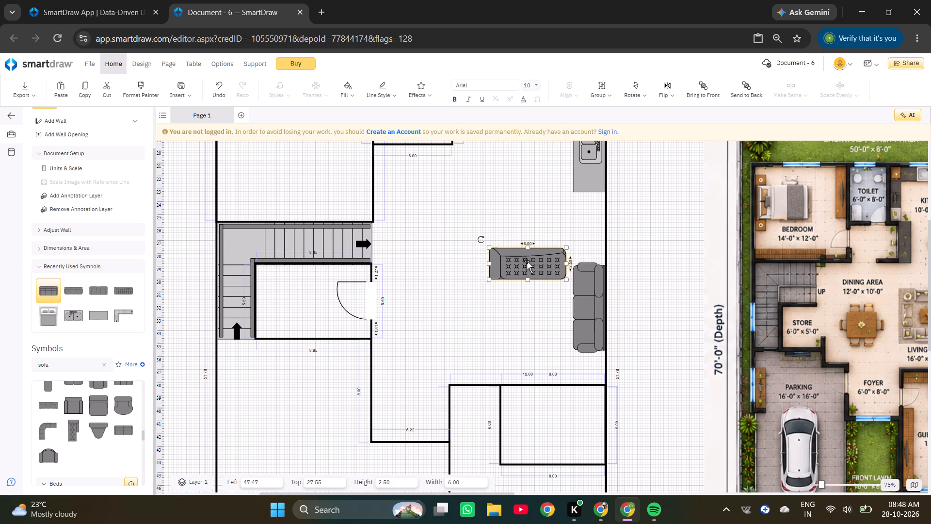
scroll(529, 261, up, 3)
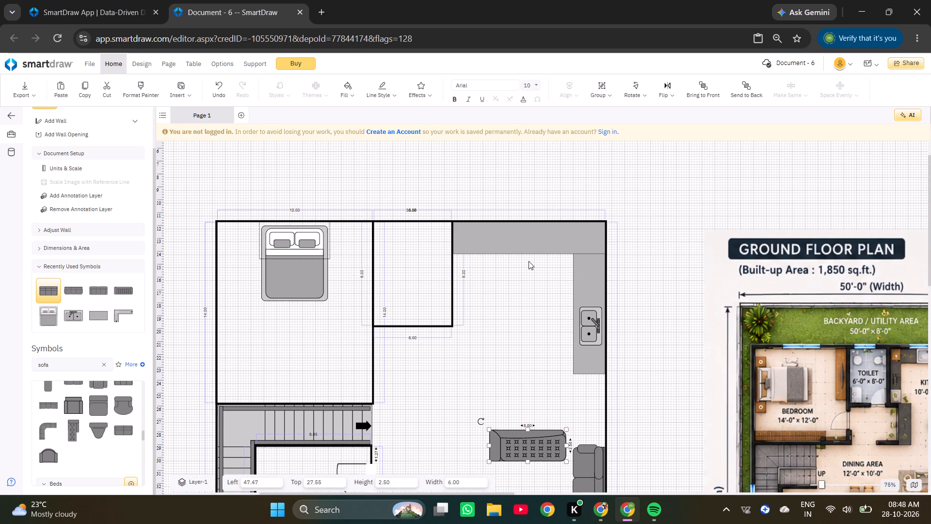
drag(532, 439, 539, 416)
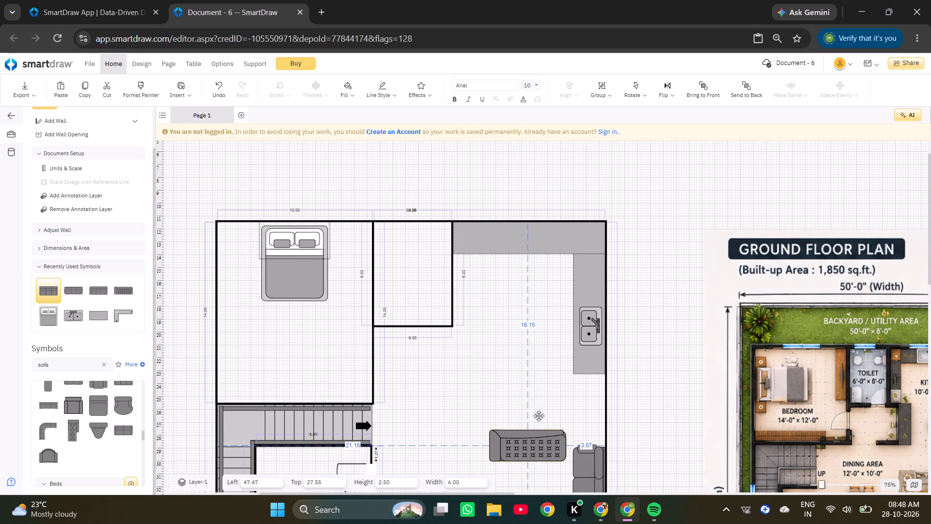
drag(539, 416, 562, 386)
scroll(419, 426, down, 2)
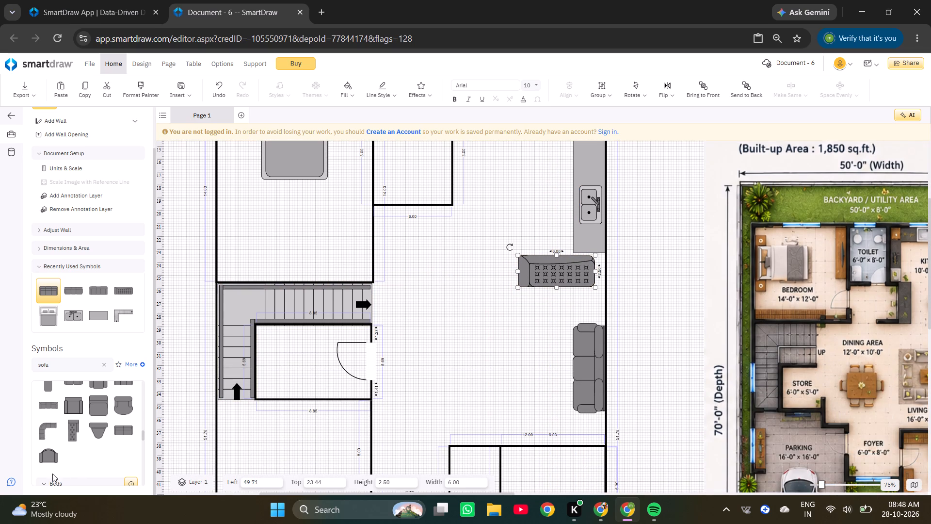
Insert a Loveseat symbol and place it below the chaise lounge in the living area, at about left 48.94, top 27.83.
double_click(132, 429)
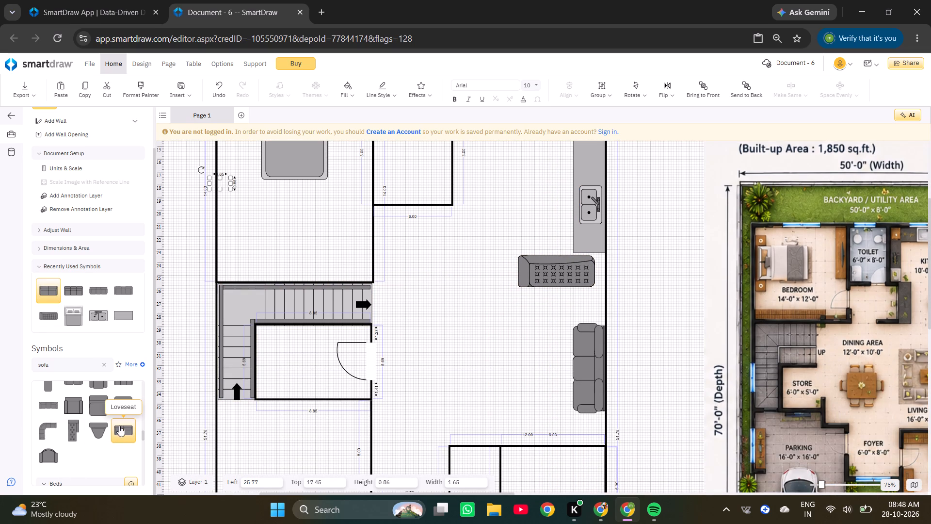
drag(219, 184, 500, 309)
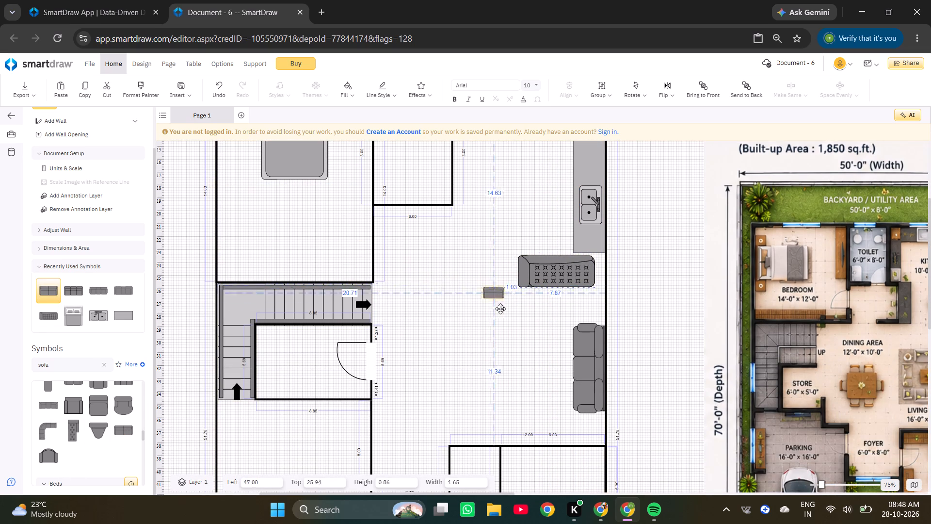
drag(500, 309, 517, 318)
ctrl+scroll(517, 318, up, 11)
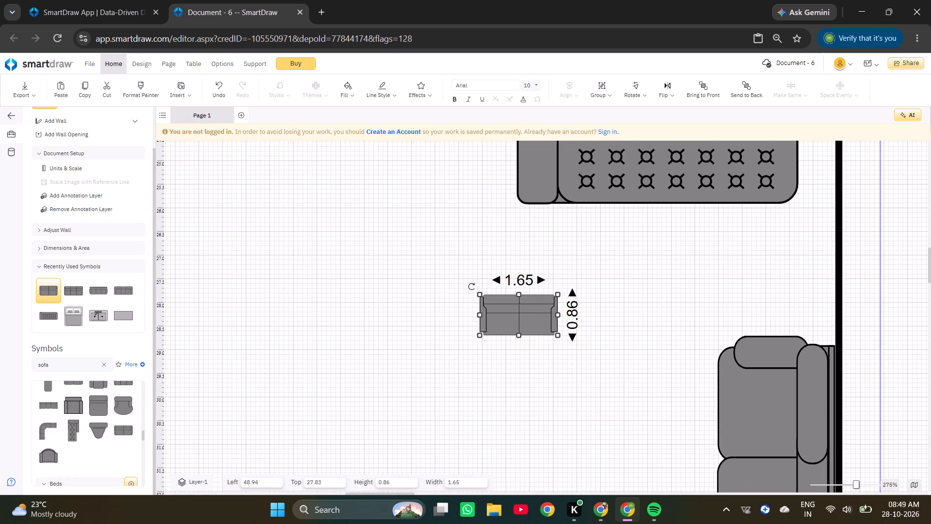
Set the new loveseat's width to 5.00.
click(510, 281)
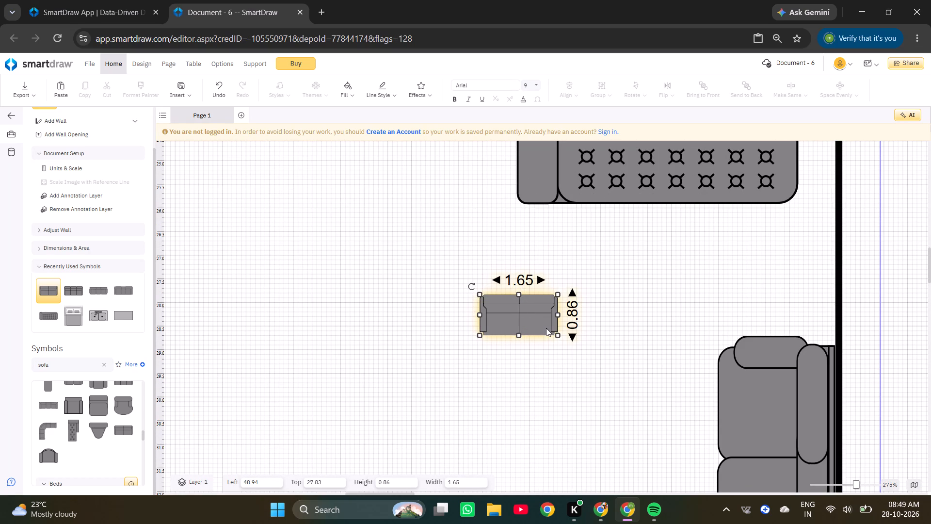
key(Right)
key(Right)
key(Right)
key(Right)
key(Right)
key(Right)
key(Right)
key(Right)
key(Right)
key(Right)
key(BackSpace)
key(BackSpace)
key(BackSpace)
key(BackSpace)
key(BackSpace)
key(BackSpace)
key(BackSpace)
key(BackSpace)
key(BackSpace)
key(BackSpace)
key(BackSpace)
key(BackSpace)
key(BackSpace)
key(BackSpace)
key(BackSpace)
key(BackSpace)
key(BackSpace)
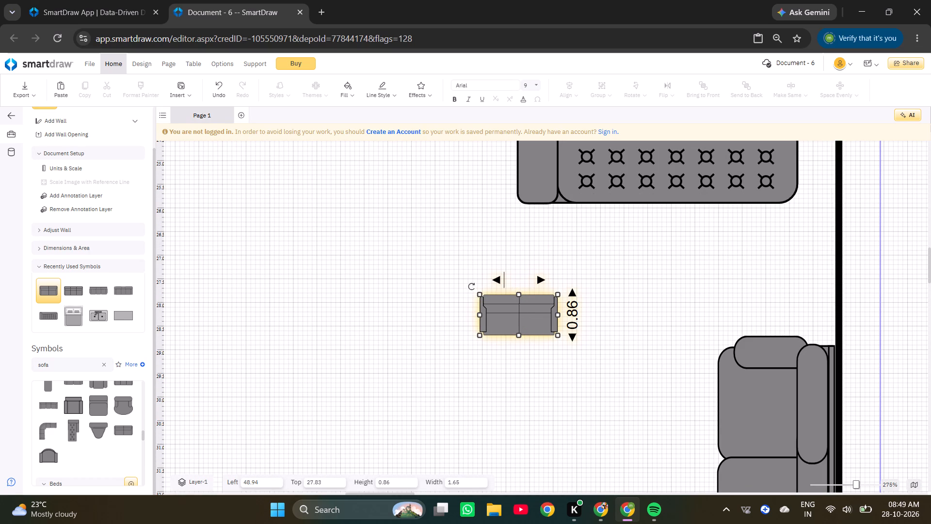
key(5)
key(Return)
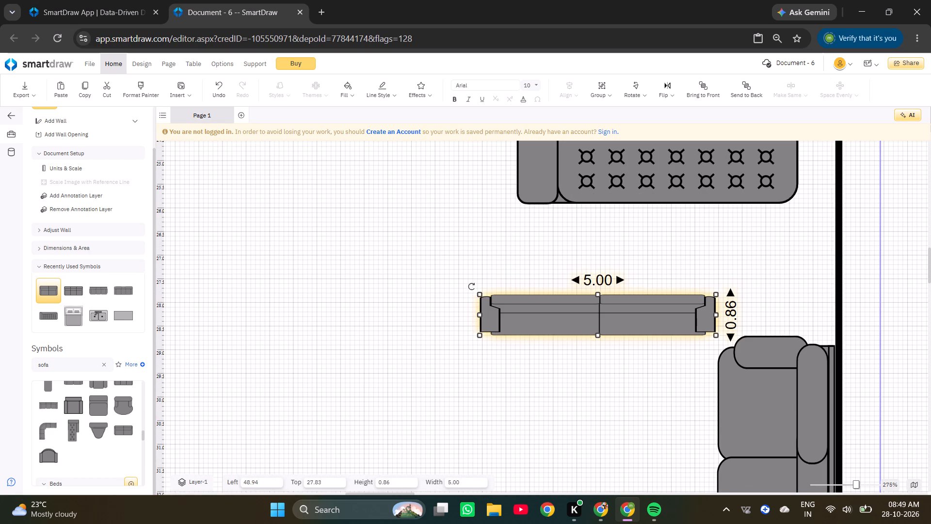
Set the loveseat's depth to 2.50.
click(736, 318)
key(Right)
key(Right)
key(Right)
key(Right)
key(Right)
key(Right)
key(Right)
key(Right)
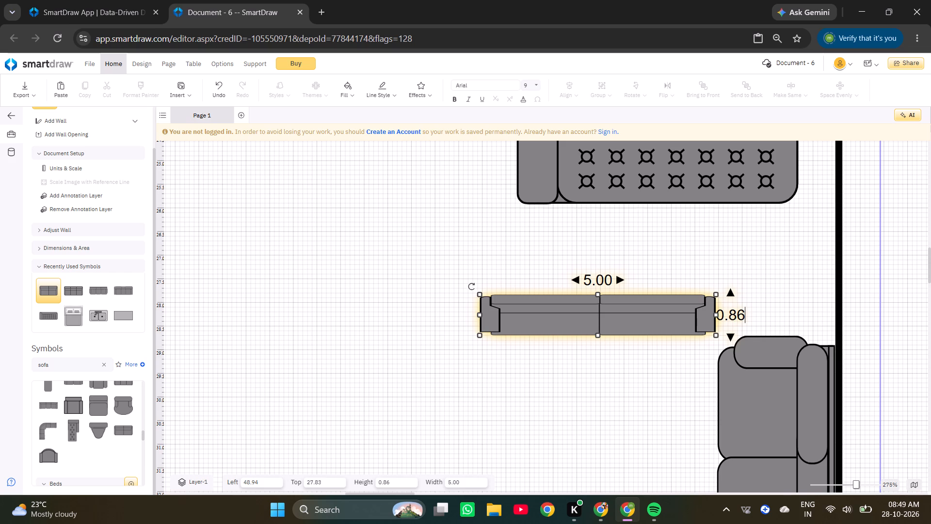
key(BackSpace)
key(BackSpace)
key(BackSpace)
key(BackSpace)
key(BackSpace)
key(BackSpace)
key(BackSpace)
key(BackSpace)
key(BackSpace)
key(BackSpace)
key(BackSpace)
key(2)
key(Return)
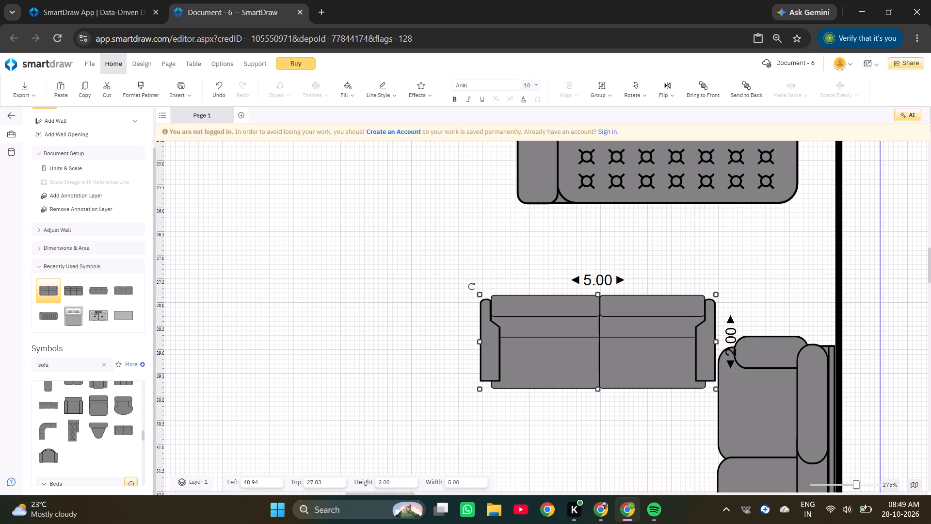
click(732, 343)
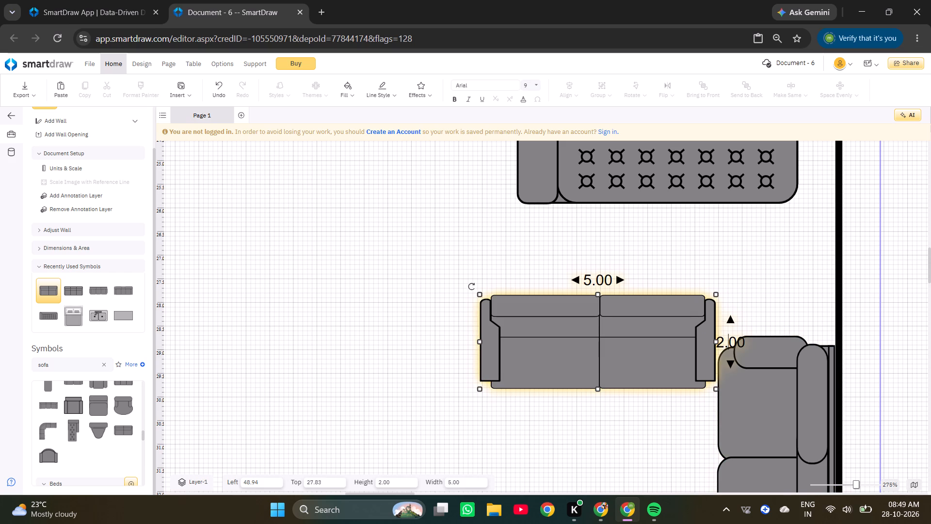
click(738, 342)
key(BackSpace)
key(5)
key(Return)
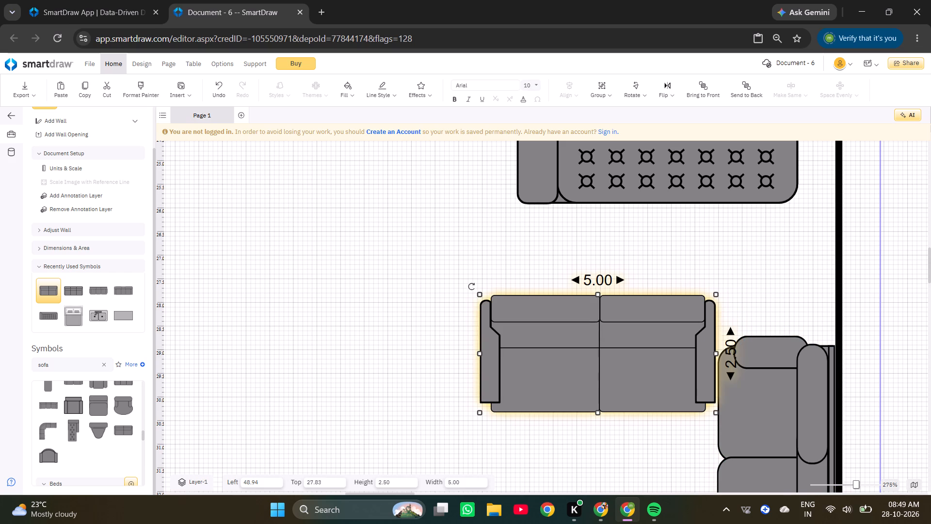
Move the loveseat up to just below the chaise lounge, at about left 48.31, top 26.20.
drag(606, 356, 594, 294)
ctrl+scroll(595, 306, down, 2)
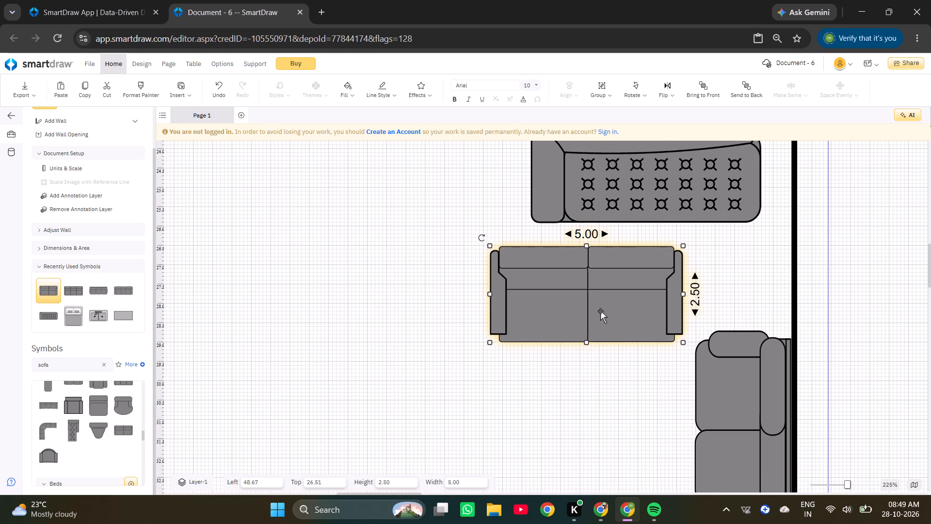
drag(597, 311, 584, 302)
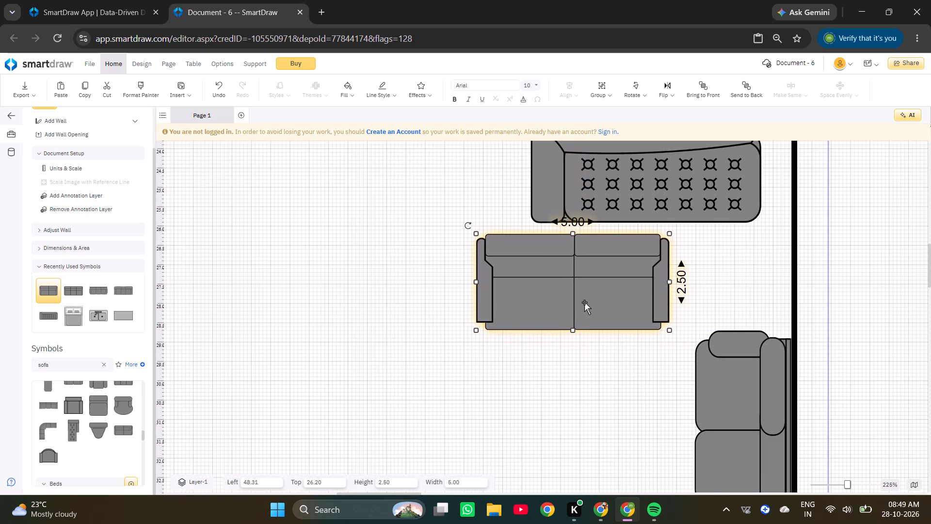
Duplicate the loveseat and place the copy in the lower part of the living area, at about left 44.87, top 32.37.
ctrl+scroll(583, 316, down, 4)
click(581, 312)
key(ctrl+c)
key(ctrl+v)
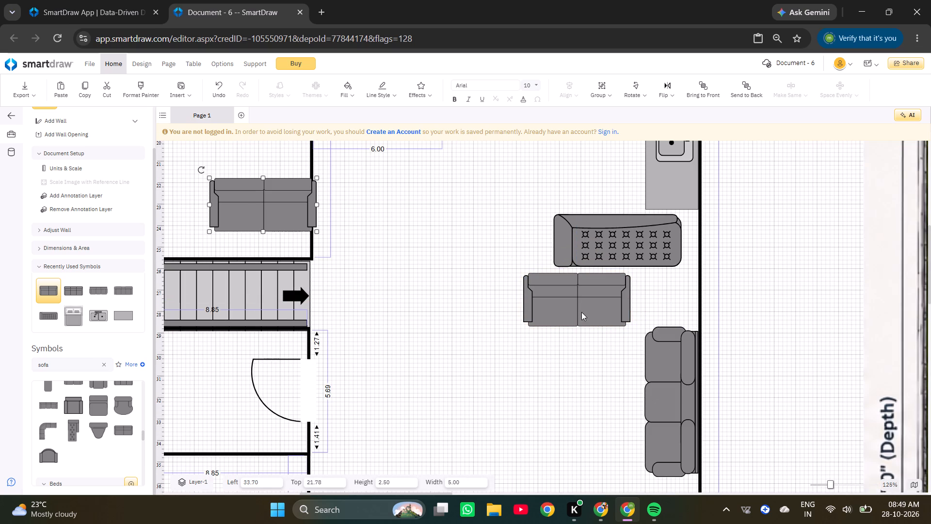
drag(243, 198, 483, 426)
scroll(506, 382, down, 3)
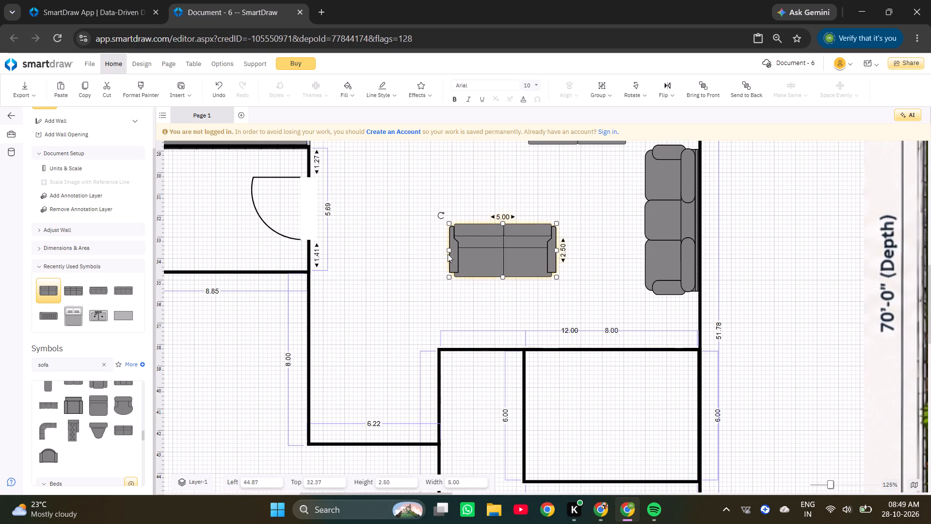
Rotate the copied loveseat 180 degrees so that its back faces the wall below it.
drag(443, 217, 608, 326)
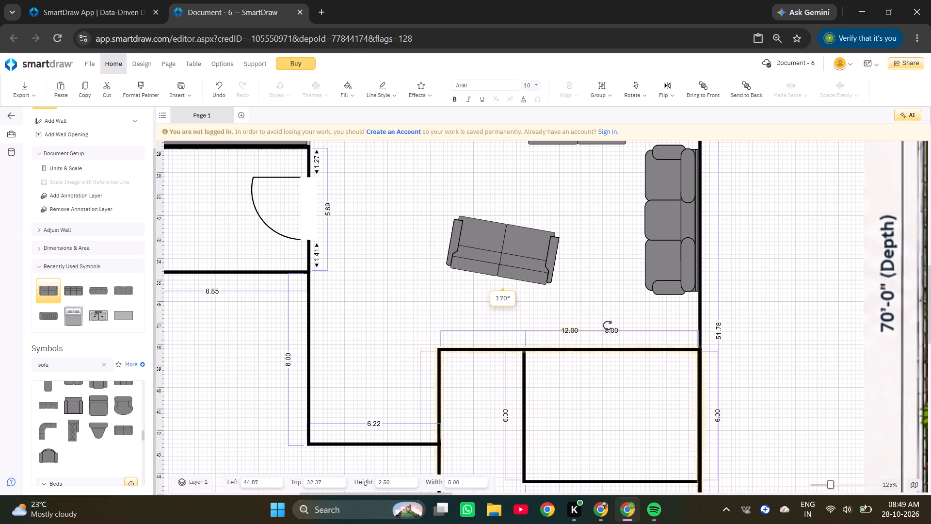
drag(608, 326, 602, 306)
Move the copied loveseat against the living area's lower wall, at about left 48.52, top 35.56.
drag(500, 261, 575, 329)
ctrl+scroll(575, 330, up, 5)
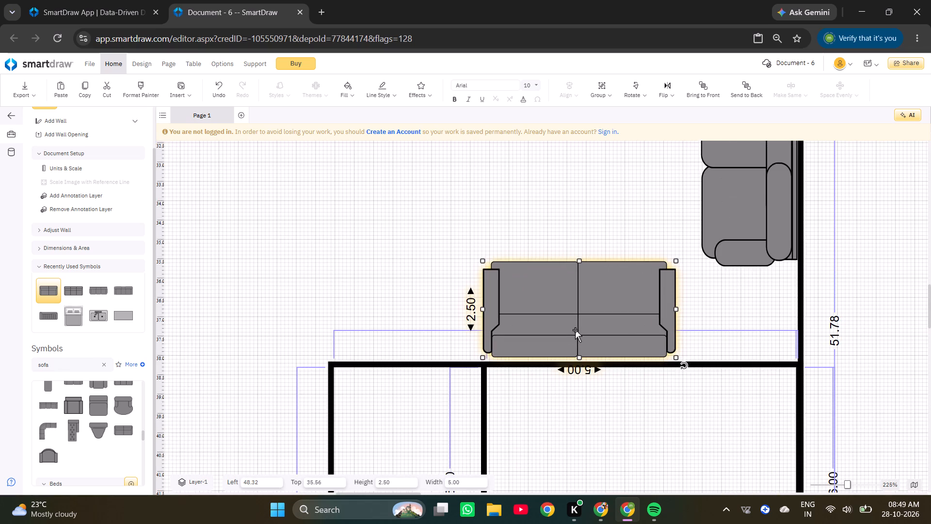
ctrl+scroll(575, 330, up, 7)
double_click(575, 329)
key(Right)
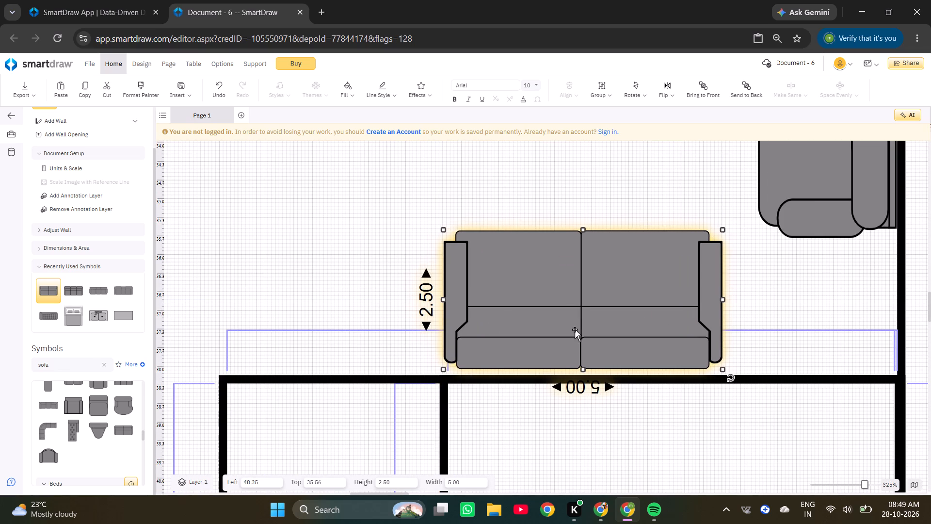
key(Right)
key(Right)
key(Right)
click(575, 329)
key(Right)
key(Right)
key(Right)
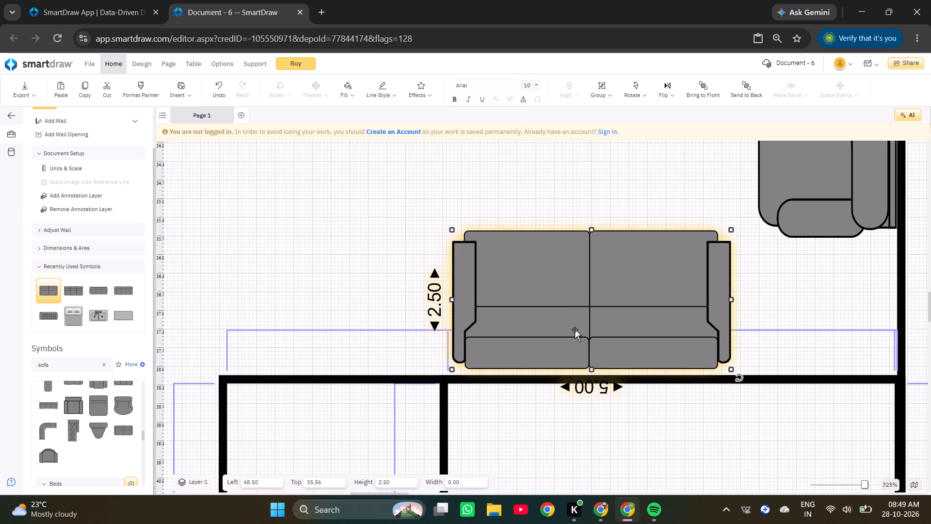
key(Right)
key(Right)
key(Left)
Nudge the three-seat sofa slightly away from the living area's right wall, to about left 51.67.
scroll(670, 320, up, 2)
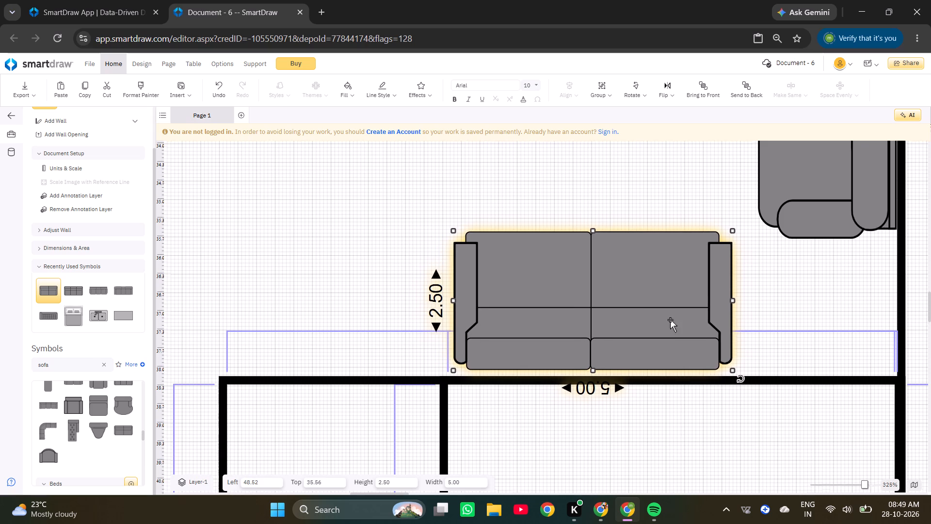
scroll(670, 320, up, 3)
scroll(835, 349, down, 3)
click(817, 277)
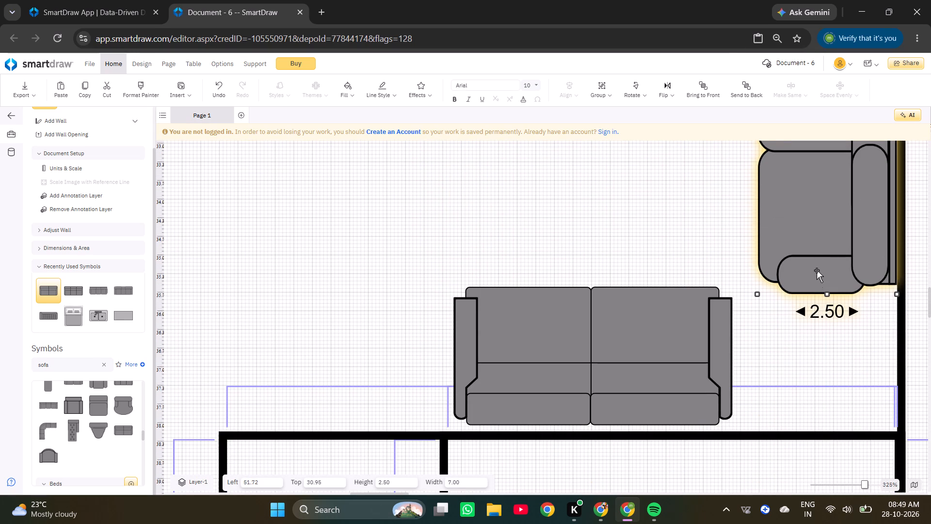
click(814, 250)
key(Left)
key(Left)
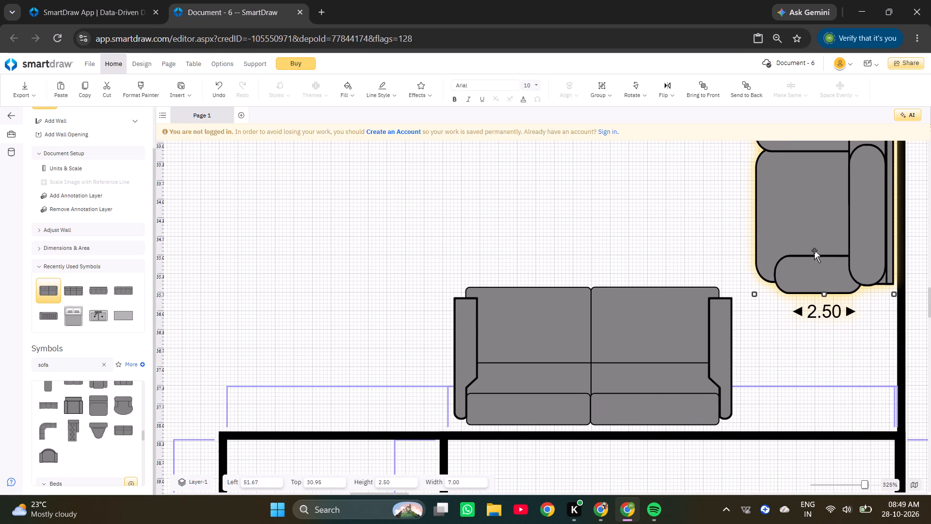
Nudge the lower loveseat slightly towards the wall below it, to about top 35.58.
click(639, 400)
double_click(640, 396)
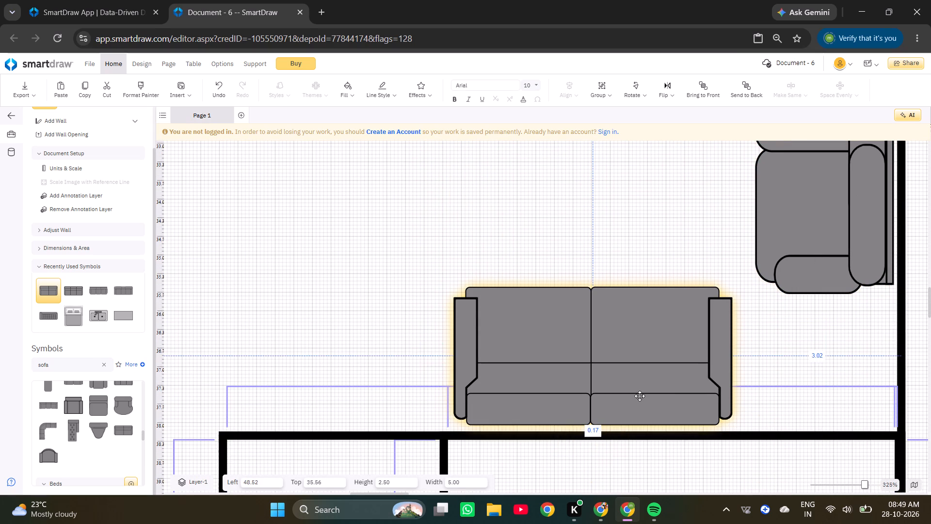
key(Down)
click(640, 396)
Nudge the three-seat sofa a little further from the right wall, to about left 51.64.
scroll(682, 380, up, 4)
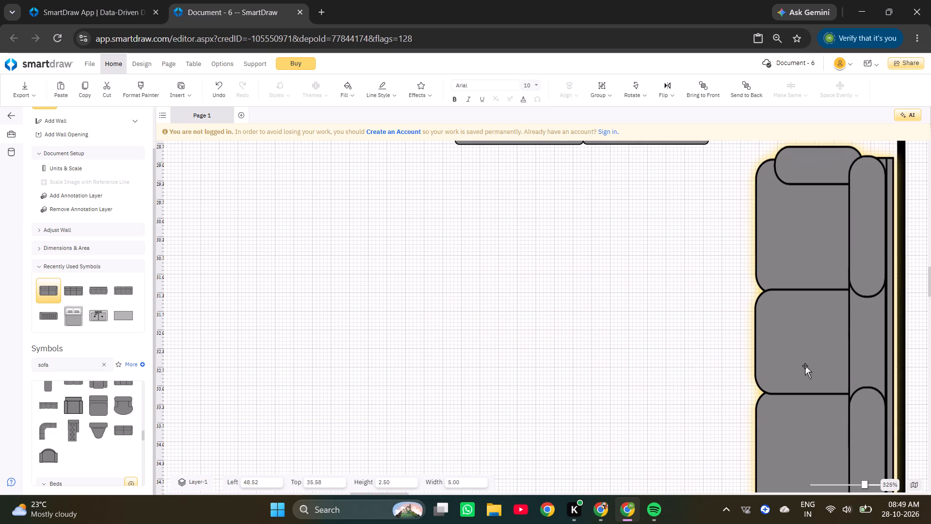
click(812, 363)
click(812, 363)
key(Left)
click(812, 363)
Align the upper loveseat vertically with the lower loveseat, at about left 48.52, top 26.20.
scroll(812, 363, up, 4)
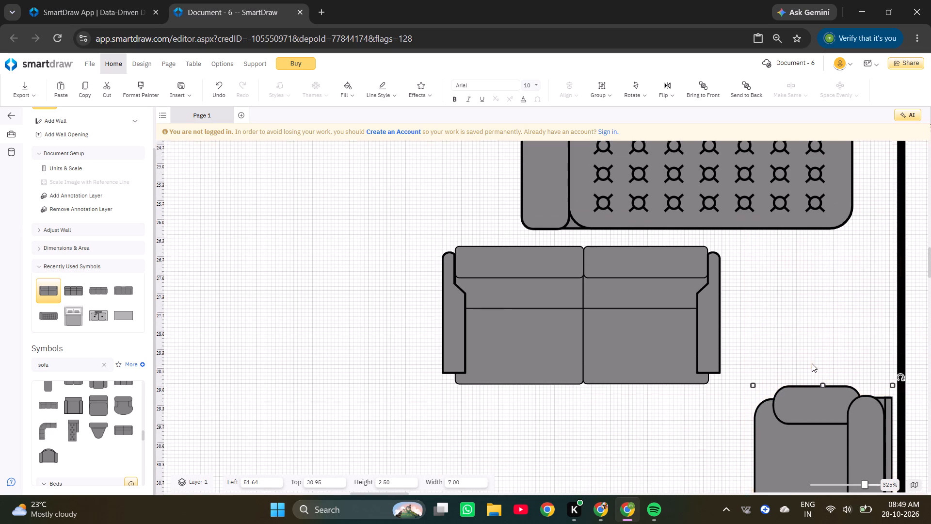
click(615, 356)
click(615, 356)
key(Down)
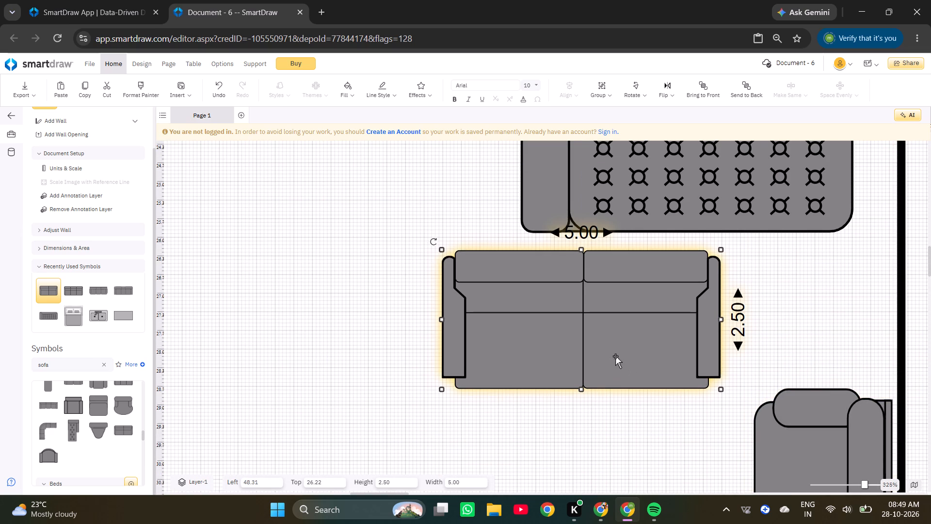
scroll(615, 356, down, 7)
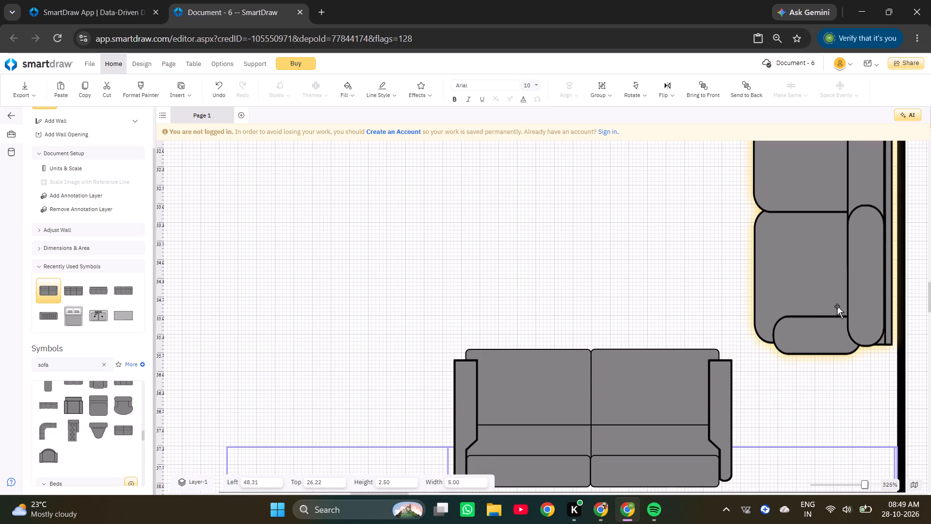
scroll(783, 301, up, 5)
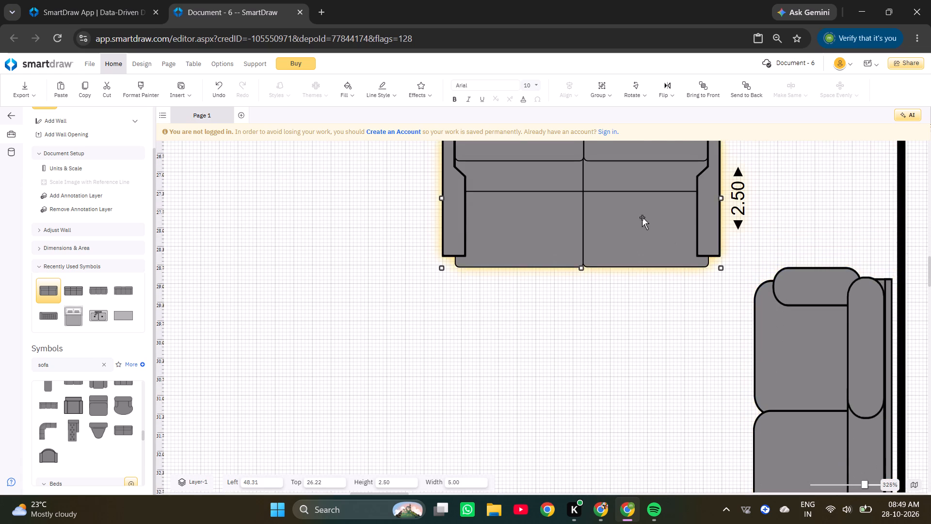
drag(642, 217, 659, 213)
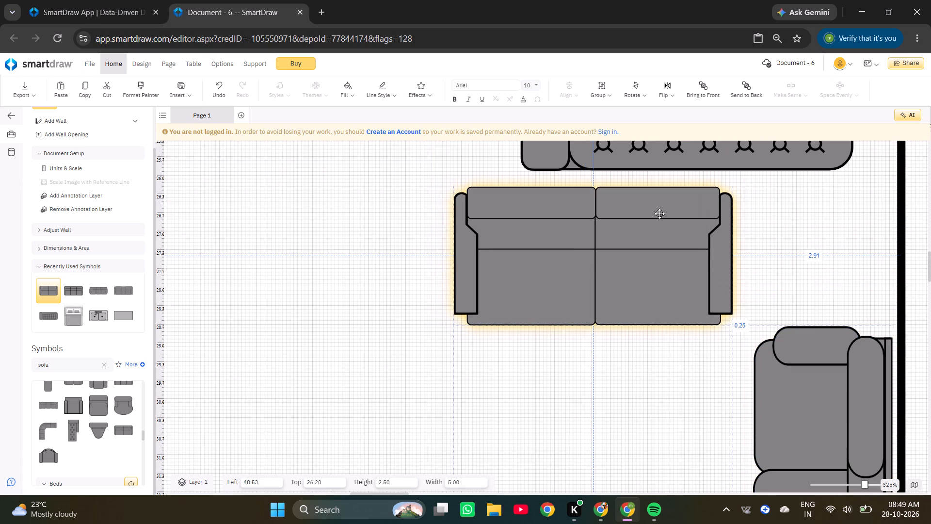
drag(659, 213, 659, 217)
scroll(642, 267, down, 3)
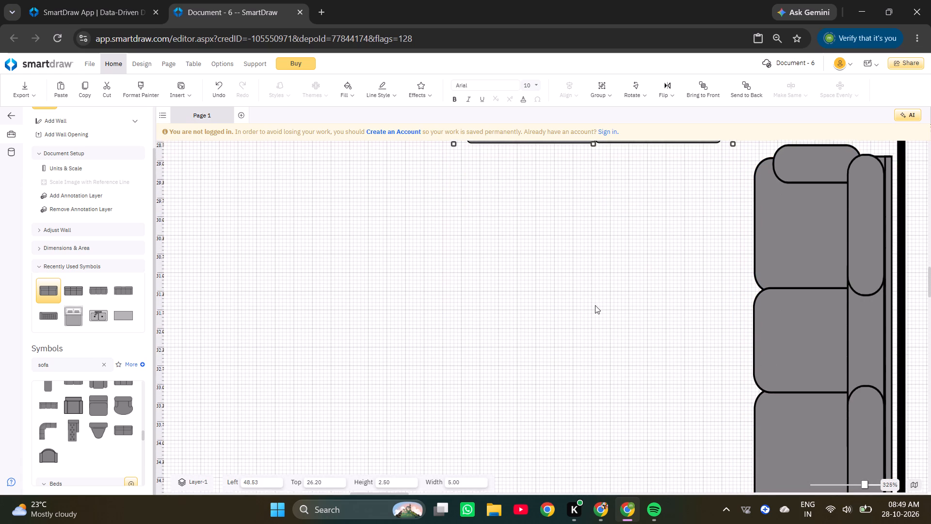
click(593, 306)
ctrl+scroll(593, 303, down, 13)
click(582, 294)
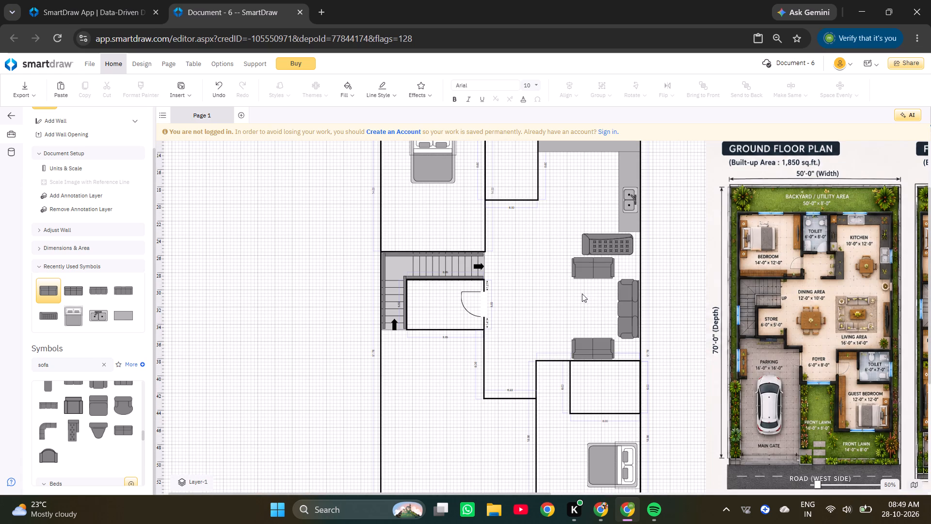
Nudge the upper loveseat closer to the chaise lounge, to about top 26.07.
ctrl+scroll(585, 291, up, 2)
click(610, 235)
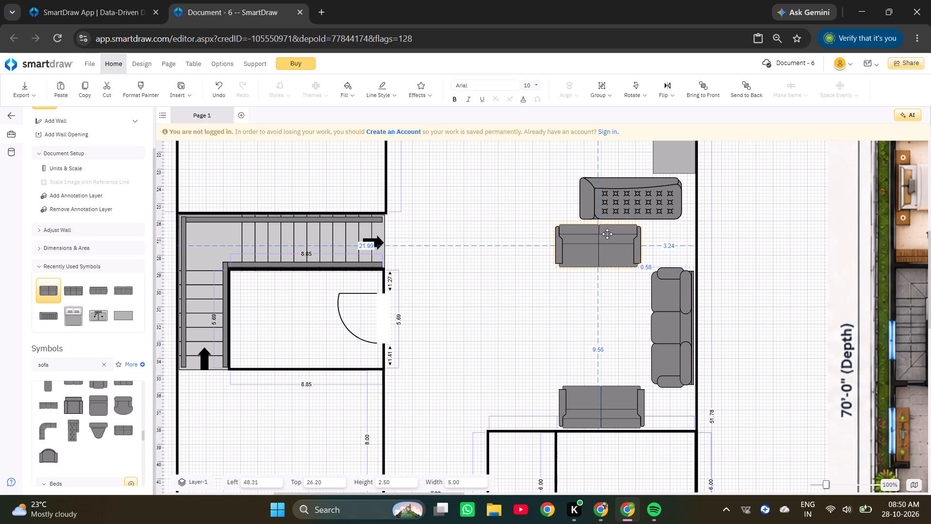
click(619, 305)
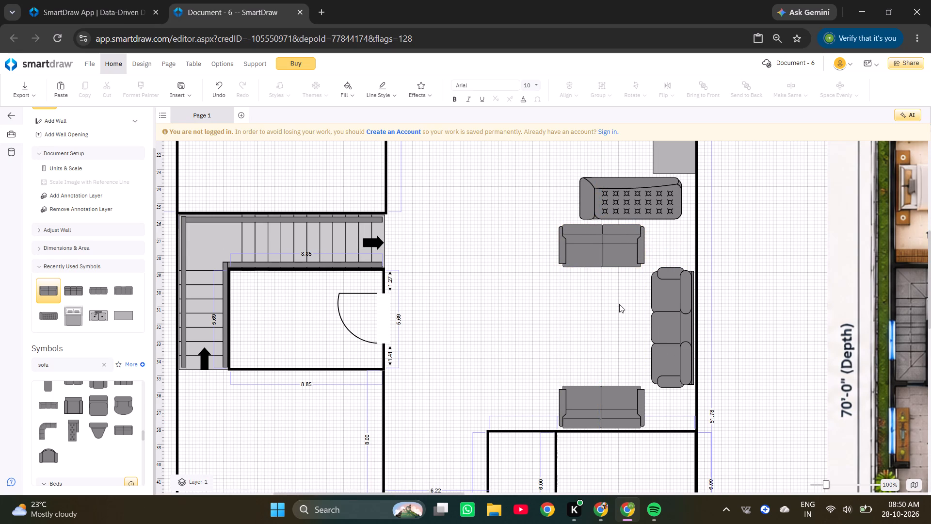
click(605, 261)
click(605, 261)
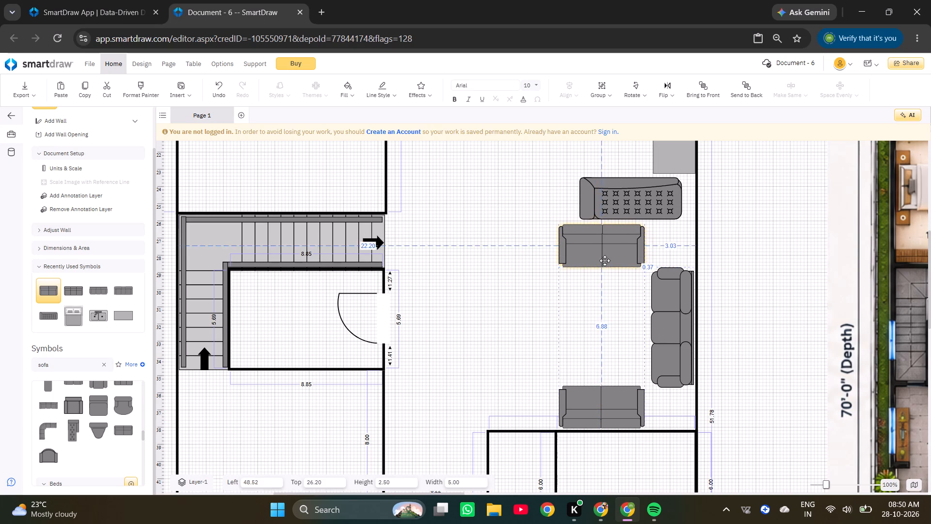
click(605, 261)
click(605, 261)
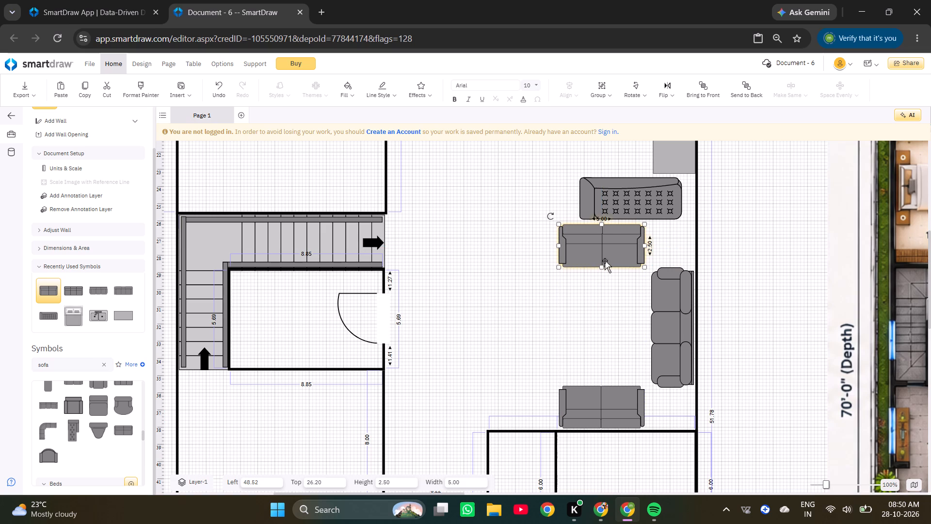
key(Up)
click(605, 261)
key(Up)
key(Up)
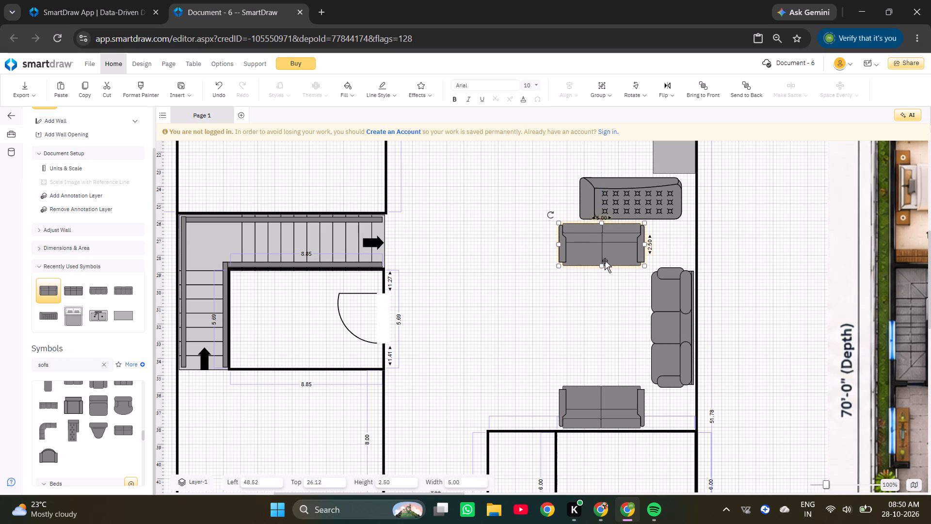
key(Up)
click(603, 259)
key(Up)
key(Up)
click(603, 259)
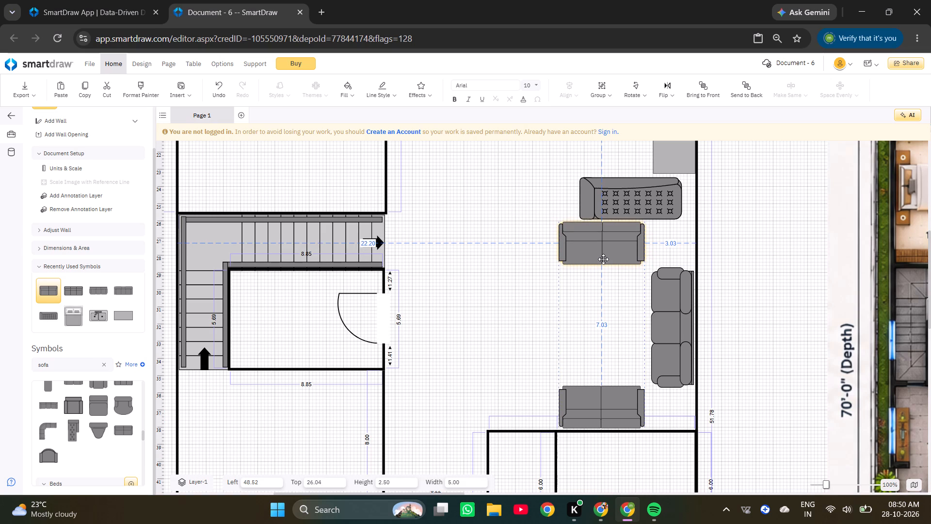
key(Down)
click(603, 259)
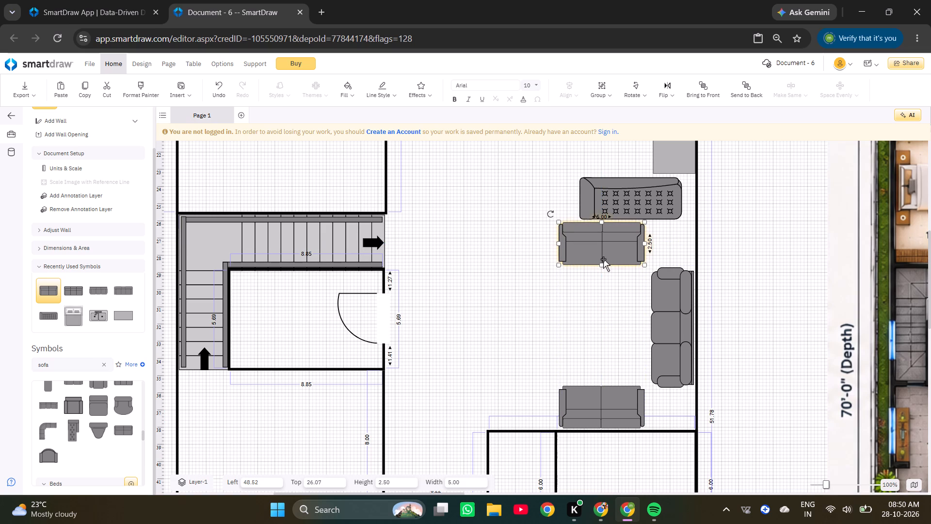
Nudge the three-seat sofa slightly towards the lower loveseat, to about top 30.98.
click(674, 327)
click(674, 327)
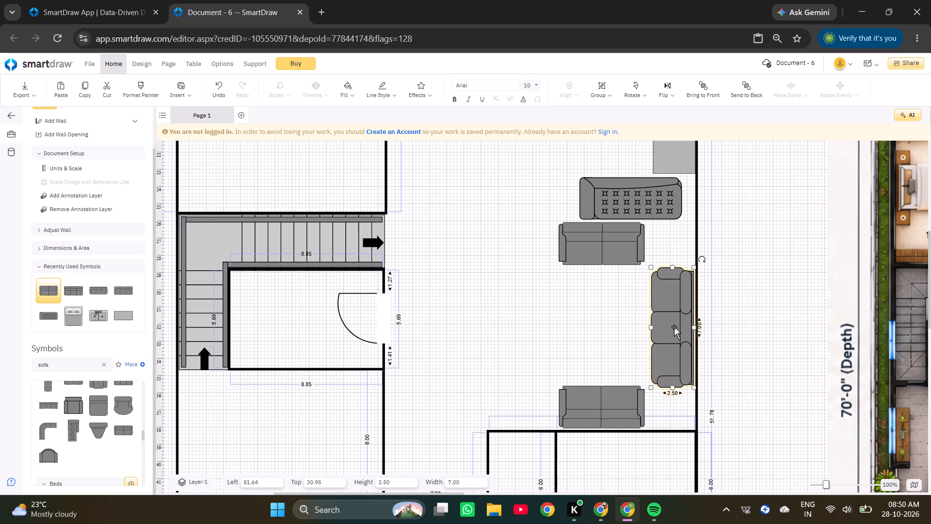
triple_click(674, 327)
click(674, 327)
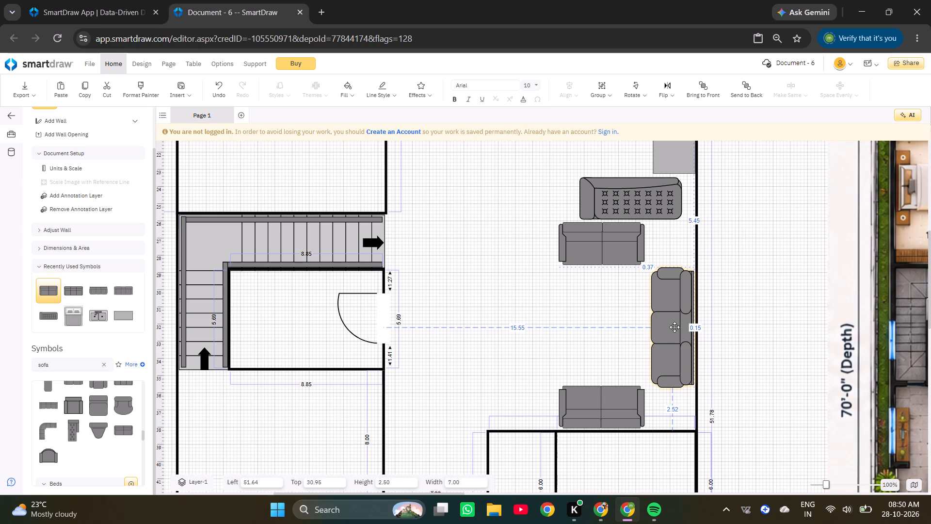
click(674, 327)
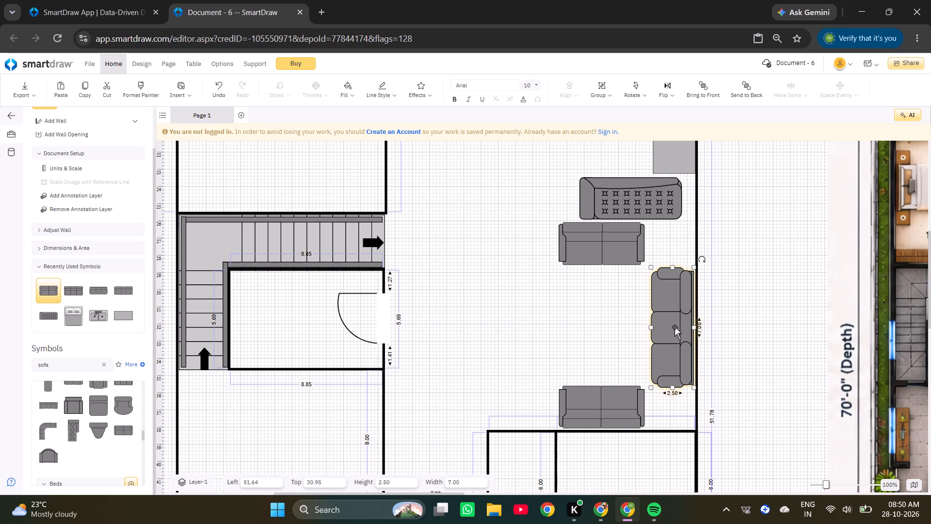
click(674, 327)
key(Down)
click(674, 327)
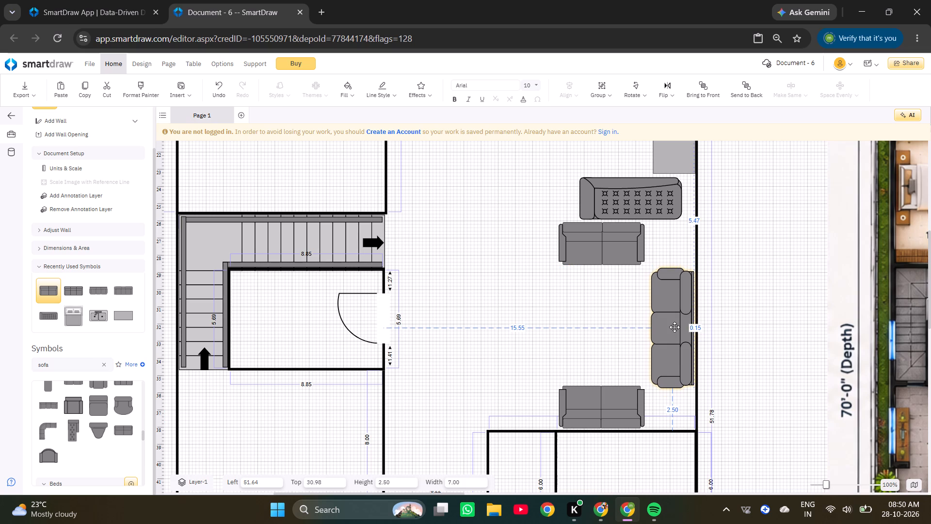
click(674, 327)
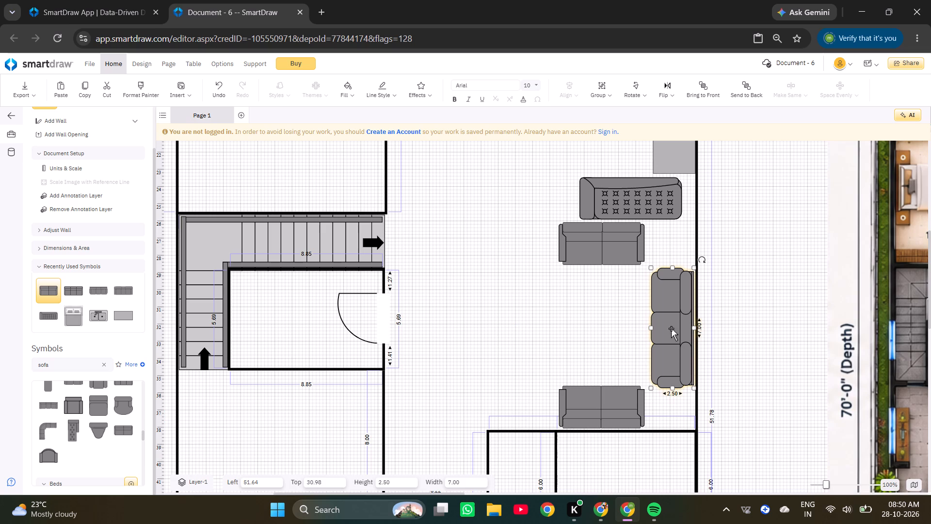
click(591, 323)
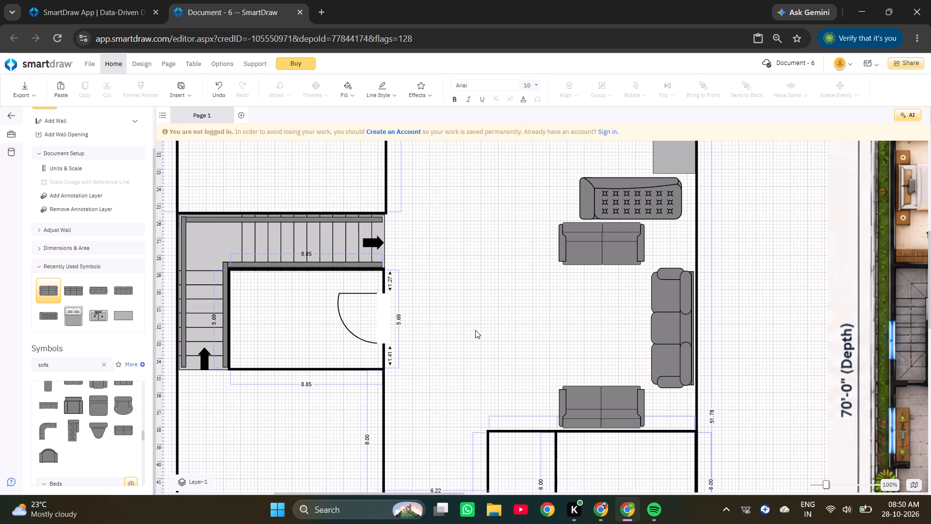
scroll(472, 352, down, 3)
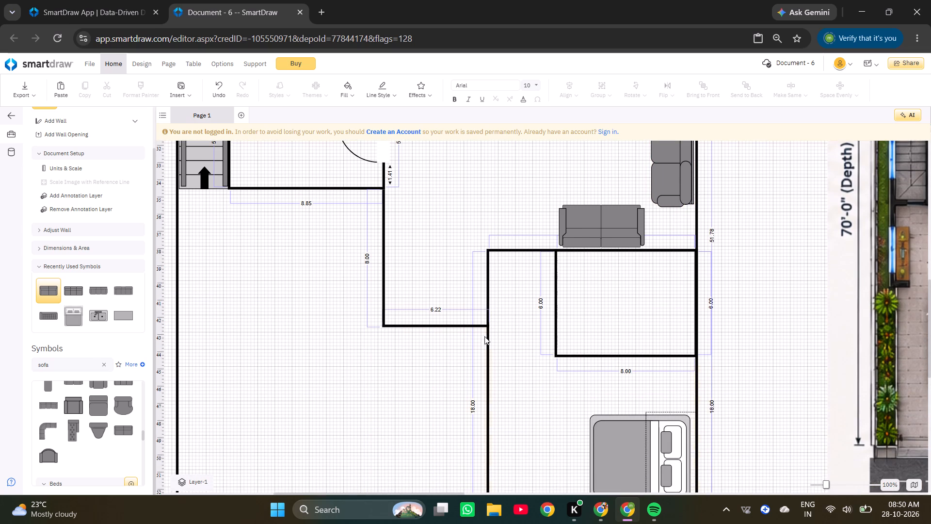